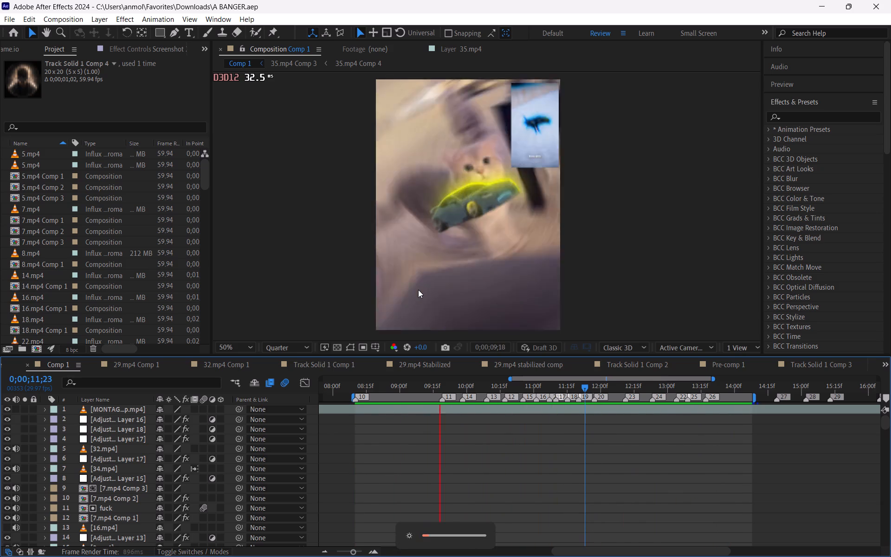
Stop the Comp 1 preview playback at about 0;00;10;21, on the shot of the car with yellow glow effects.
key("space")
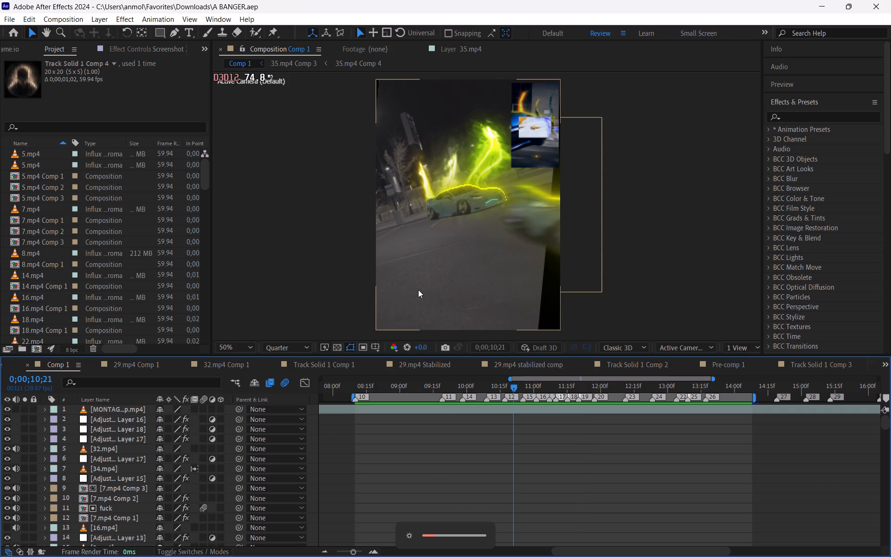
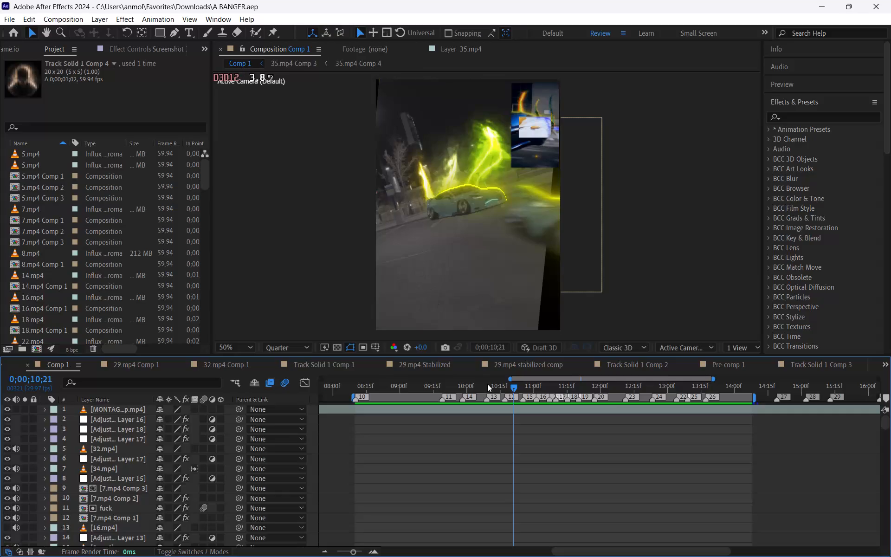
Scrub the glowing car shot between 0;00;10;09 and 0;00;10;18, and play the Comp 1 preview from 0;00;10;05.
left_click_drag(488, 384, 507, 389)
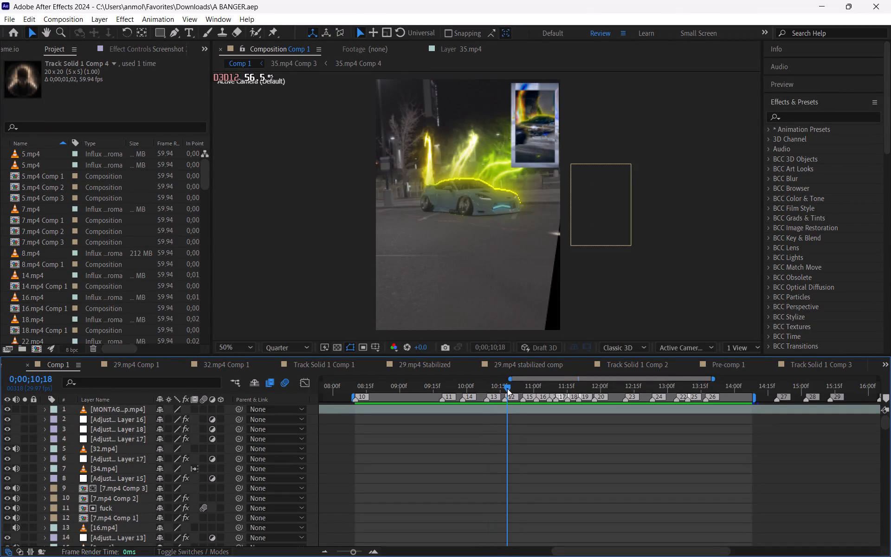
left_click_drag(507, 389, 487, 390)
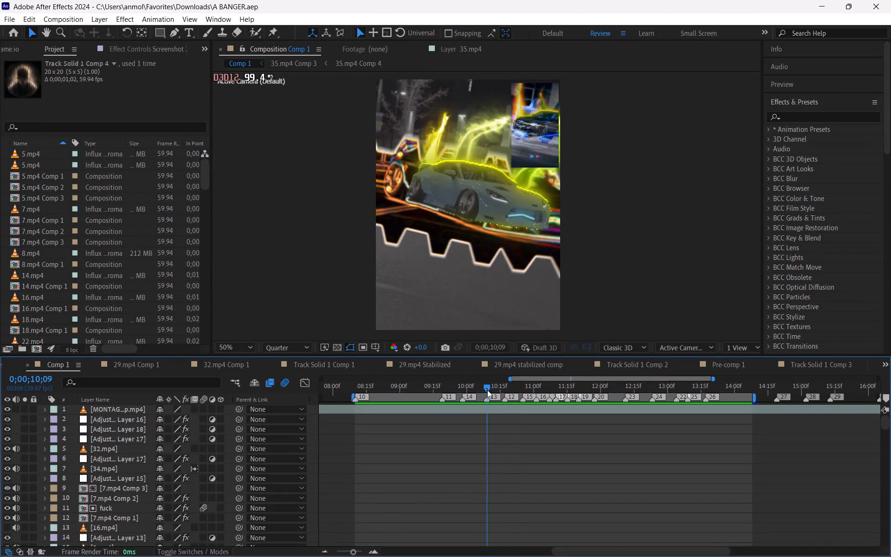
left_click_drag(487, 390, 504, 392)
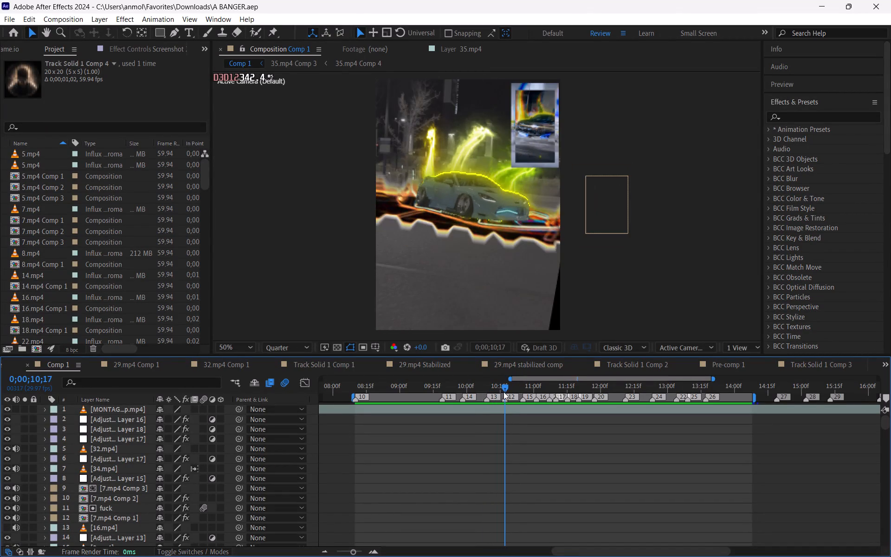
left_click_drag(504, 392, 487, 393)
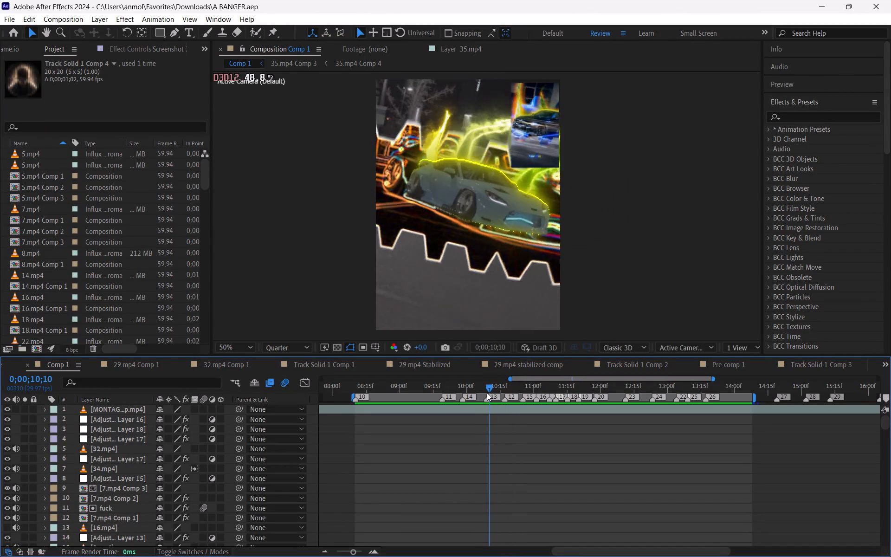
left_click_drag(487, 393, 477, 393)
key("space")
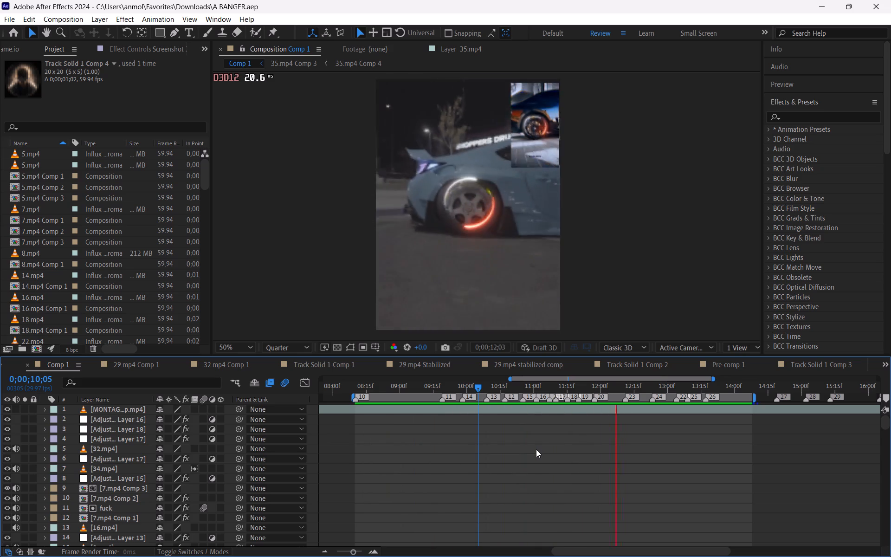
Set the start of the Comp 1 work area to 0;00;11;26, just before marker 20.
left_click_drag(505, 386, 529, 390)
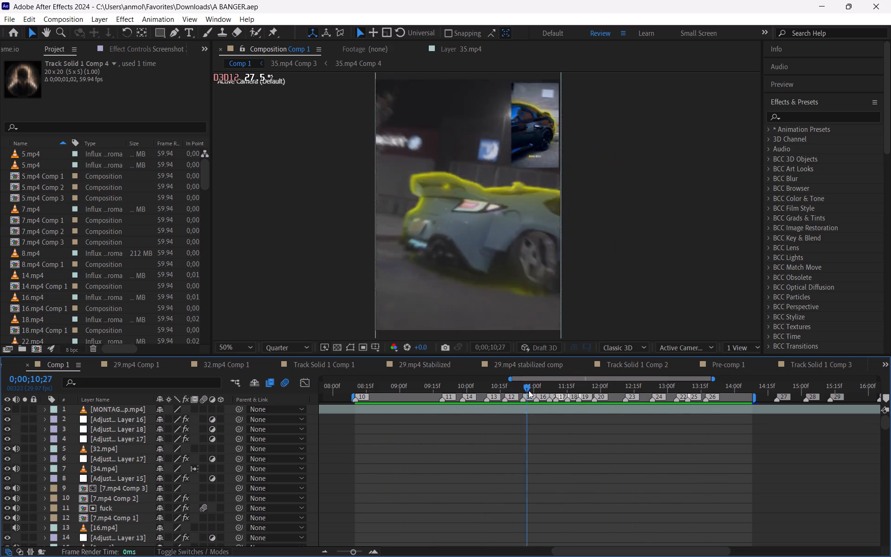
left_click_drag(529, 390, 603, 409)
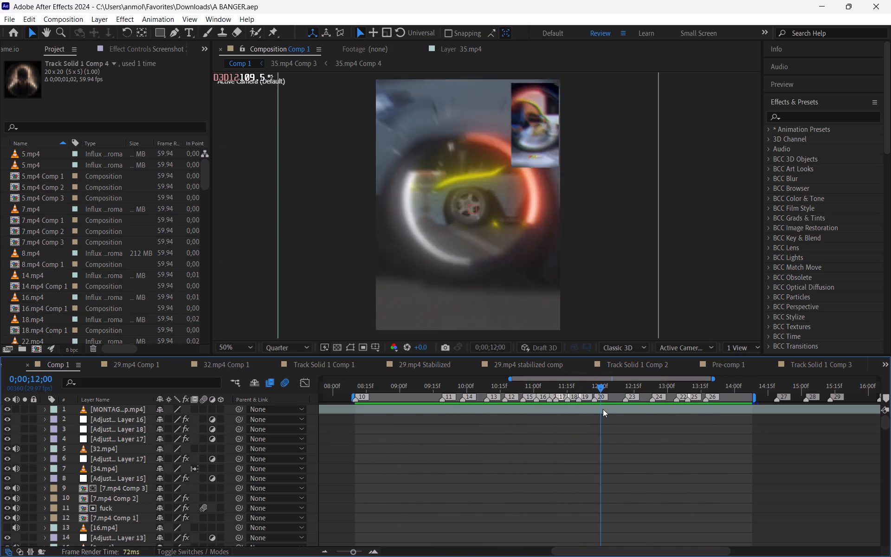
left_click_drag(603, 409, 597, 416)
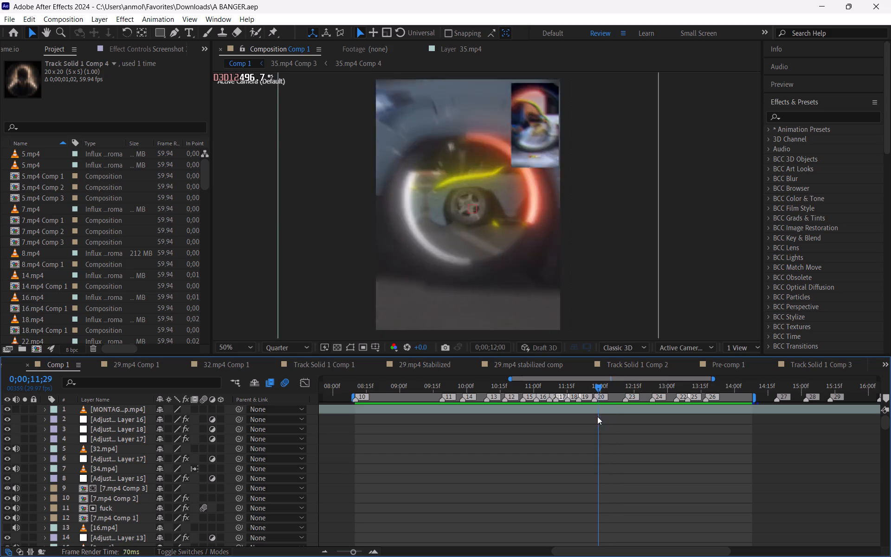
left_click_drag(597, 416, 592, 416)
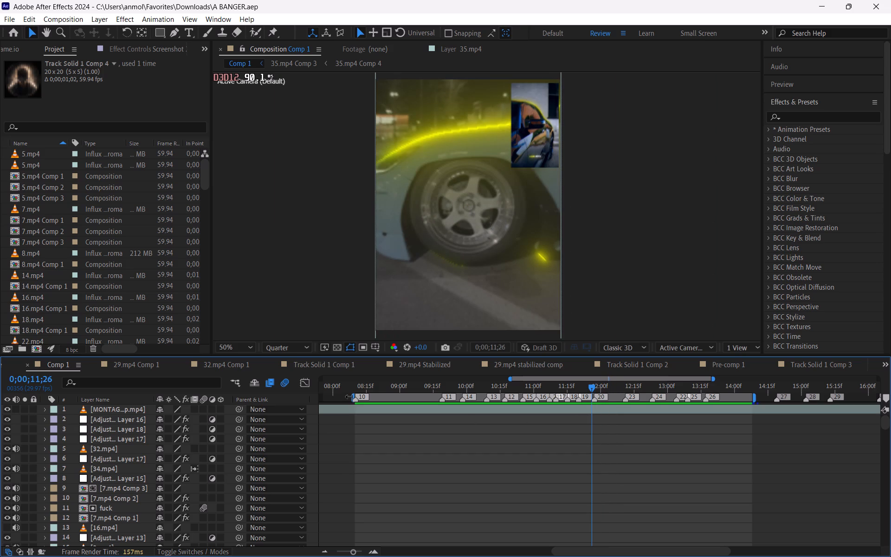
left_click_drag(352, 397, 580, 403)
key("equal")
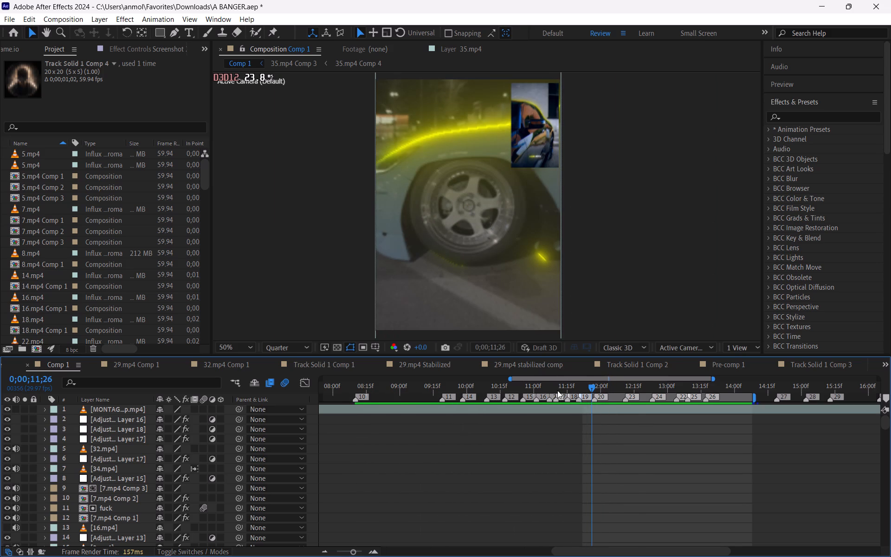
key("equal")
left_click_drag(570, 386, 570, 402)
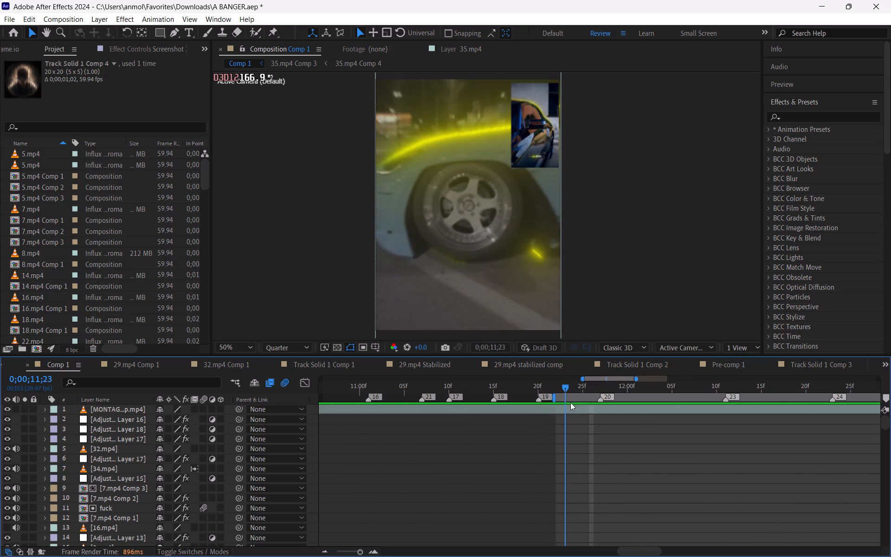
left_click_drag(570, 402, 602, 428)
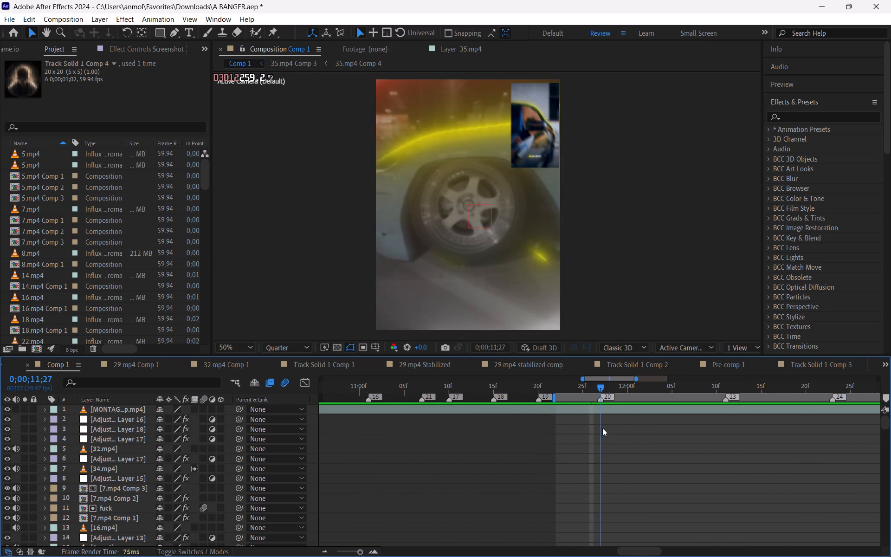
left_click_drag(602, 428, 594, 429)
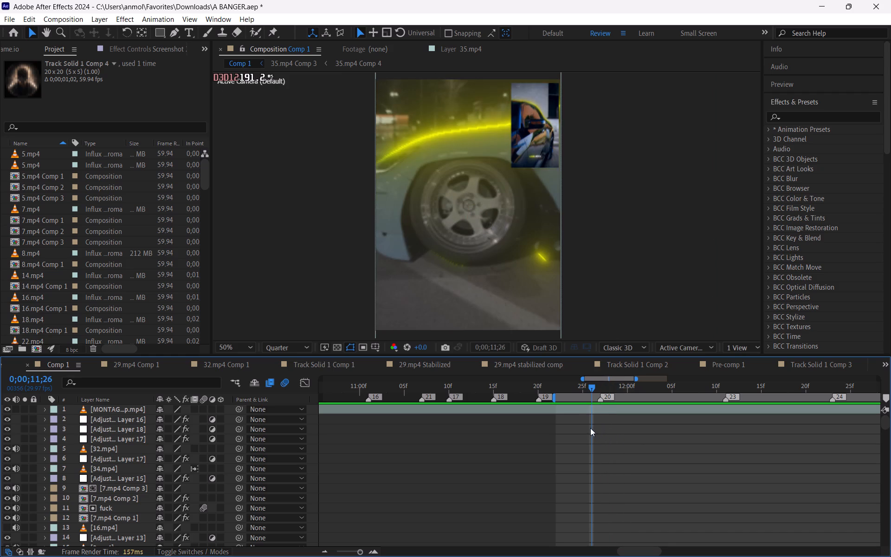
left_click_drag(554, 398, 587, 412)
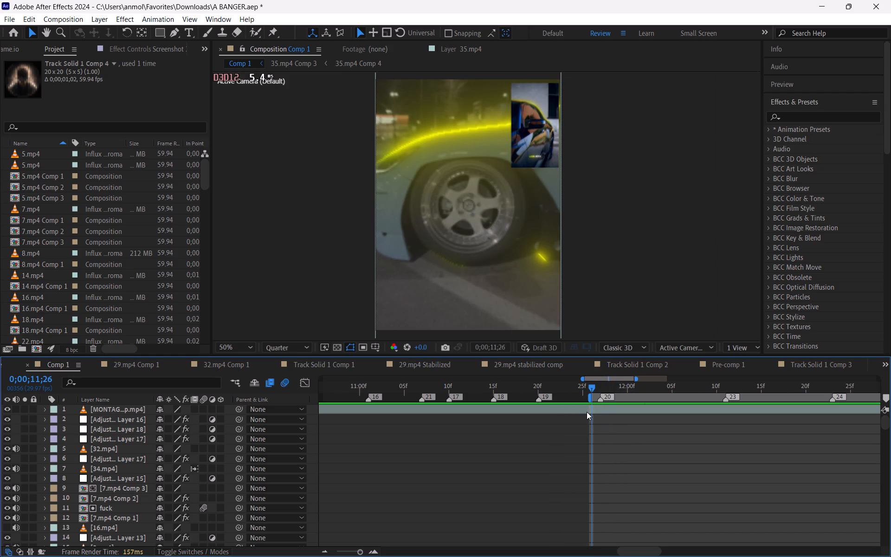
key("b")
Set the end of the Comp 1 work area to about 0;00;13;01, just before marker 22.
key("n")
key("n")
key("n")
key("n")
key("n")
left_click_drag(632, 434, 611, 440)
key("v")
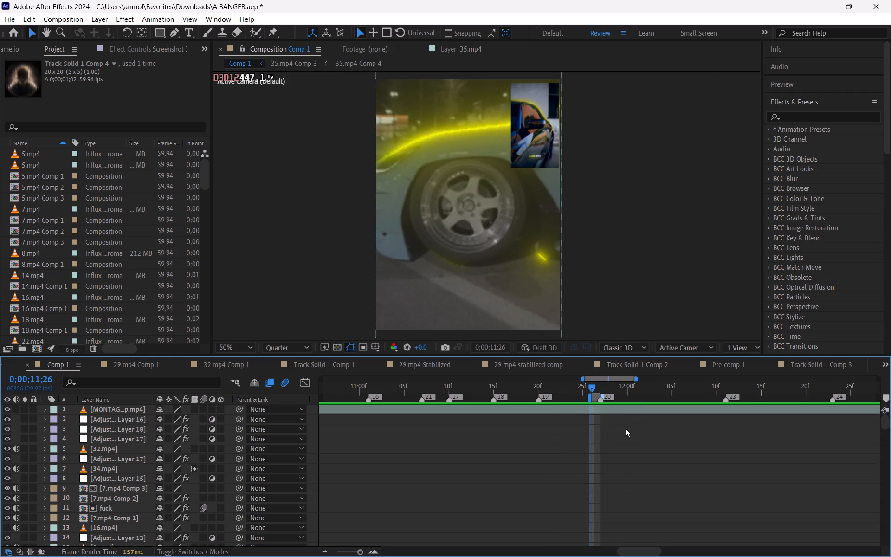
key("space")
key("space")
key("space")
key("space")
key("space")
key("space")
key("space")
key("space")
key("space")
key("space")
key("space")
key("space")
left_click_drag(640, 437, 450, 415)
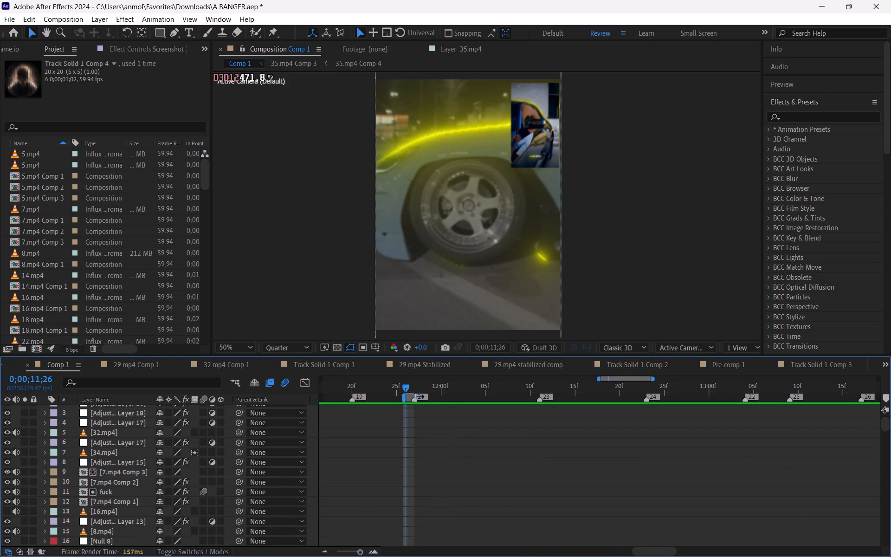
left_click_drag(417, 393, 731, 406)
left_click_drag(697, 389, 704, 390)
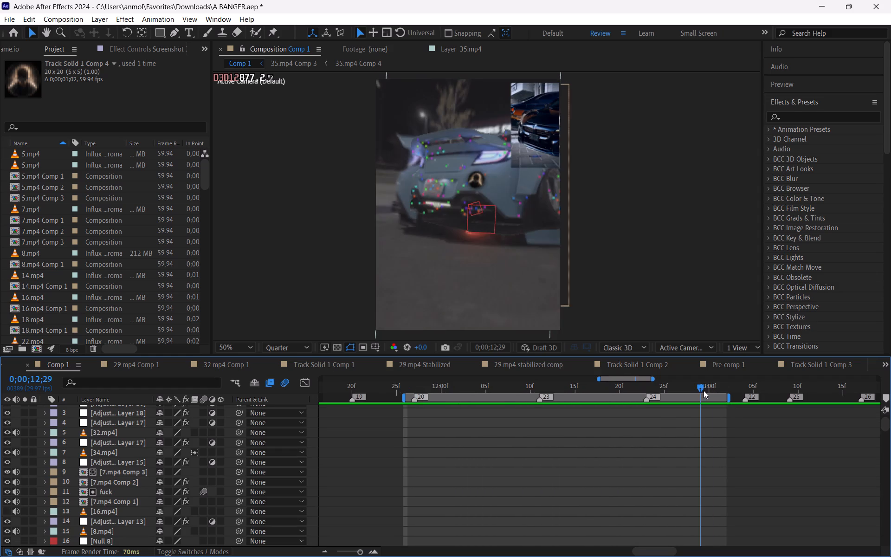
left_click_drag(704, 390, 699, 410)
left_click_drag(699, 410, 713, 421)
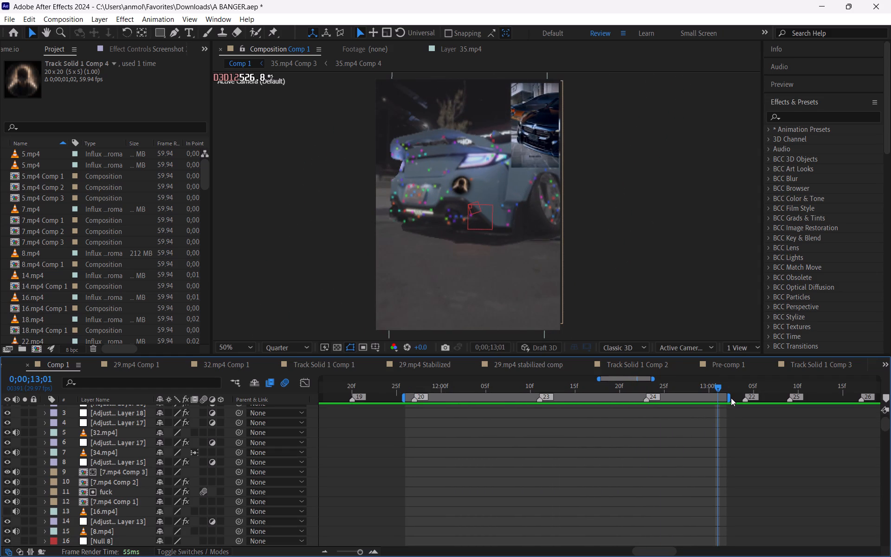
left_click_drag(729, 397, 717, 397)
Preview the work area from 0;00;12;11 and scrub the wheel shot between 0;00;12;06 and 0;00;12;10.
left_click_drag(710, 388, 540, 384)
key("space")
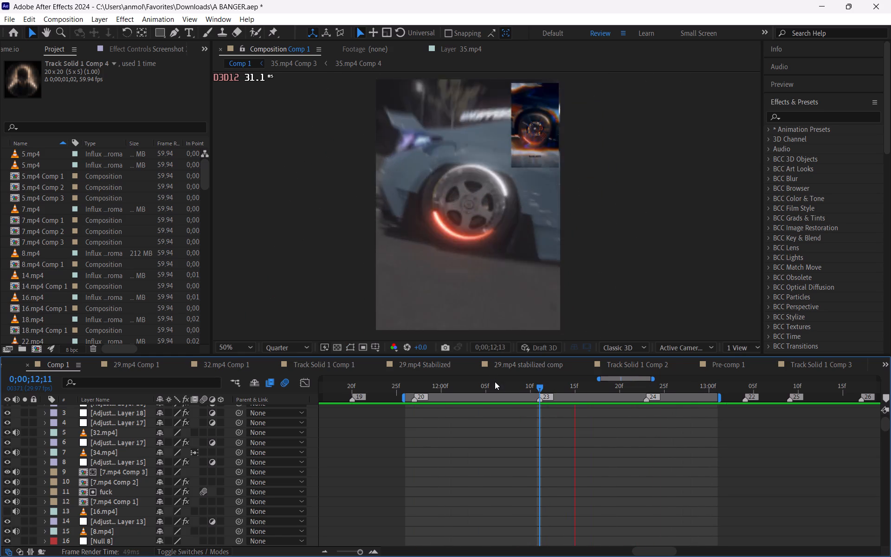
left_click_drag(495, 382, 496, 399)
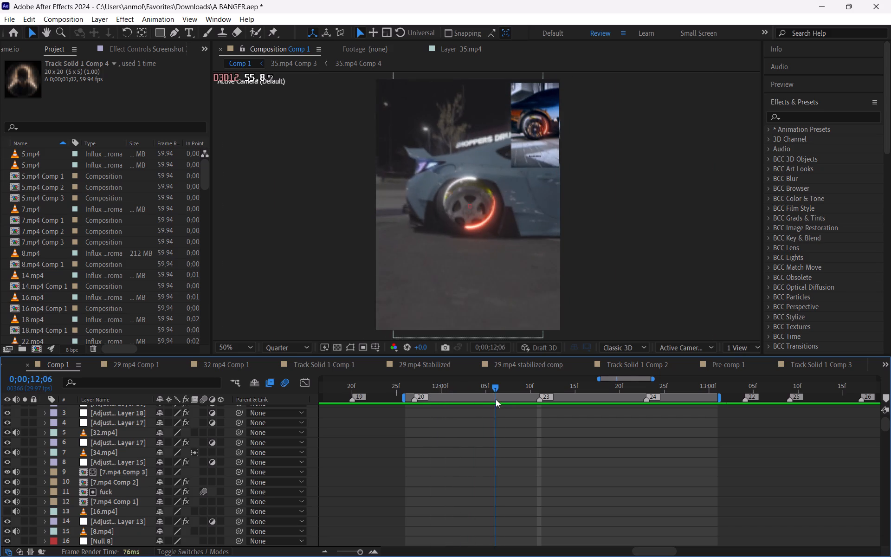
left_click_drag(496, 399, 532, 419)
Show the Scale and Rotation keyframes of Null 2 in the Graph Editor, framed around markers 23 and 24.
scroll(528, 440, "down", 5)
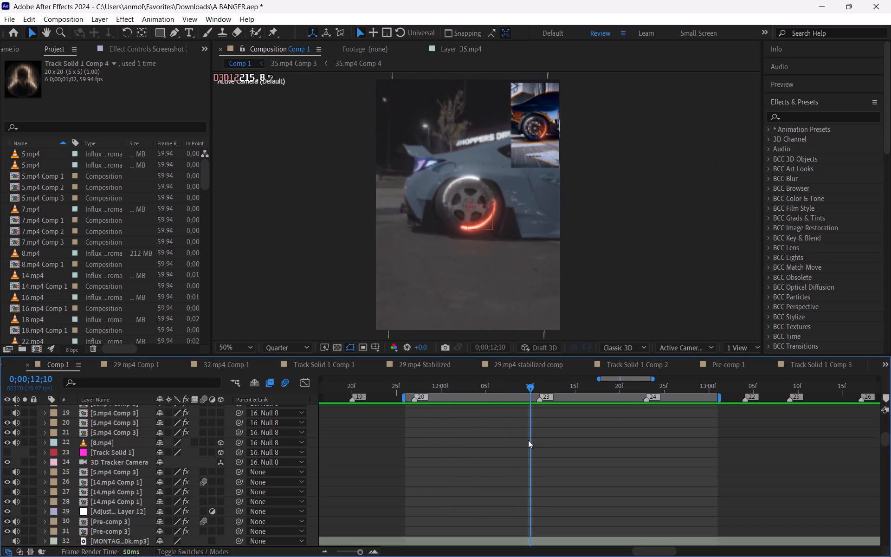
scroll(528, 440, "down", 3)
left_click_drag(658, 491, 548, 512)
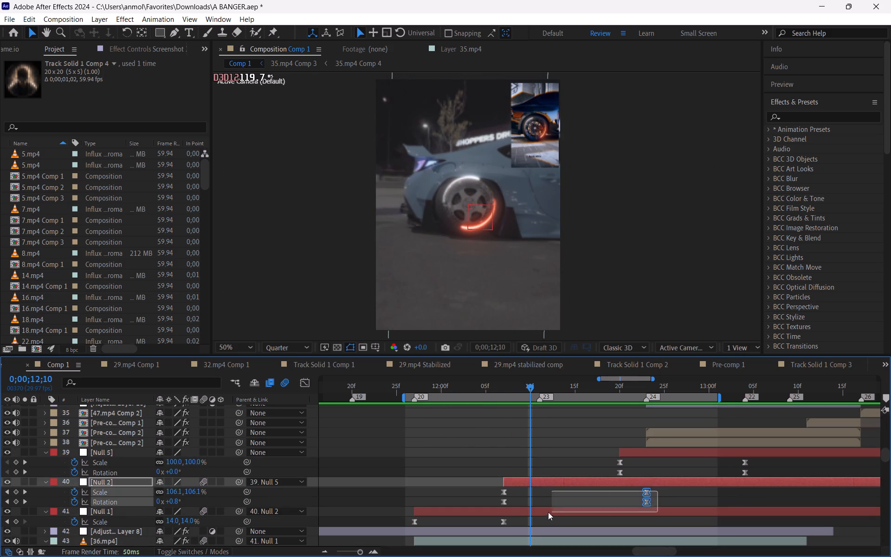
left_click_drag(548, 512, 490, 504)
left_click(303, 382)
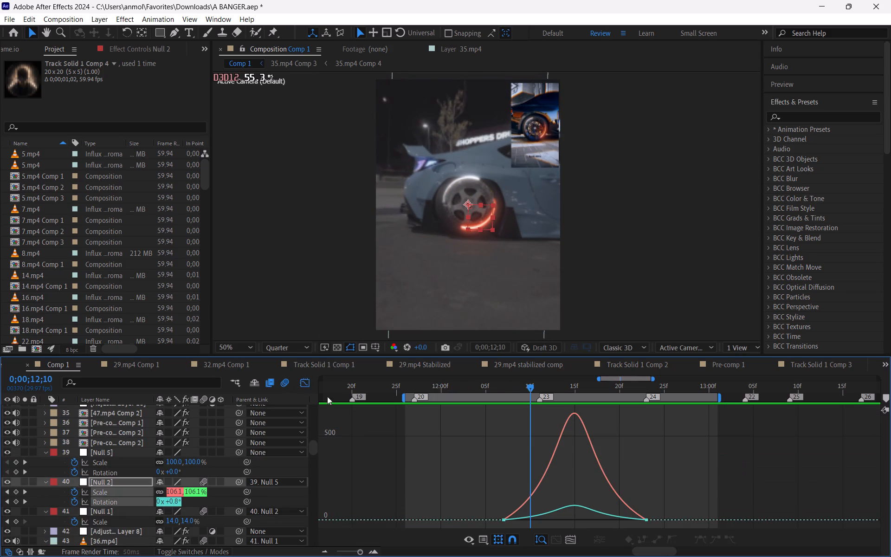
left_click(613, 458)
key("equal")
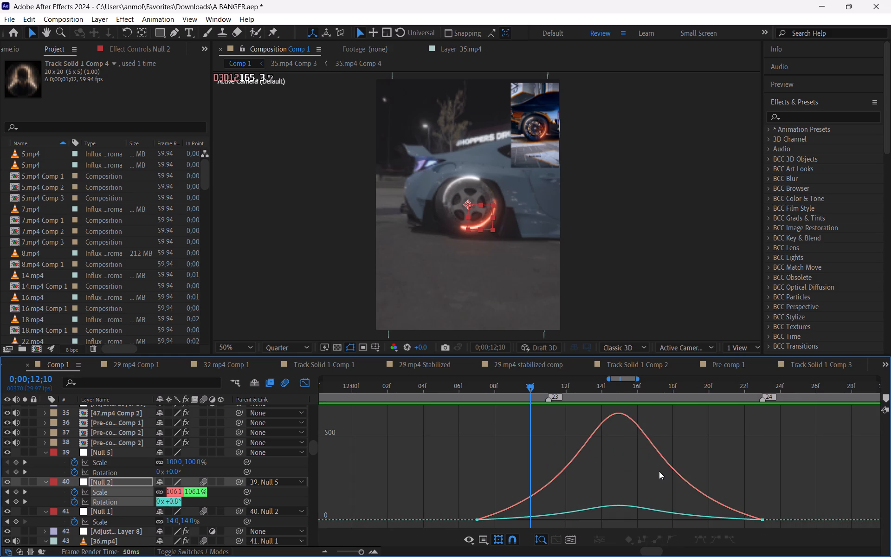
key("space")
key("space")
key("space")
key("space")
key("space")
key("space")
key("space")
key("space")
key("space")
key("space")
key("space")
key("space")
key("space")
key("space")
key("space")
key("space")
key("space")
key("space")
key("space")
key("space")
left_click_drag(661, 472, 542, 469)
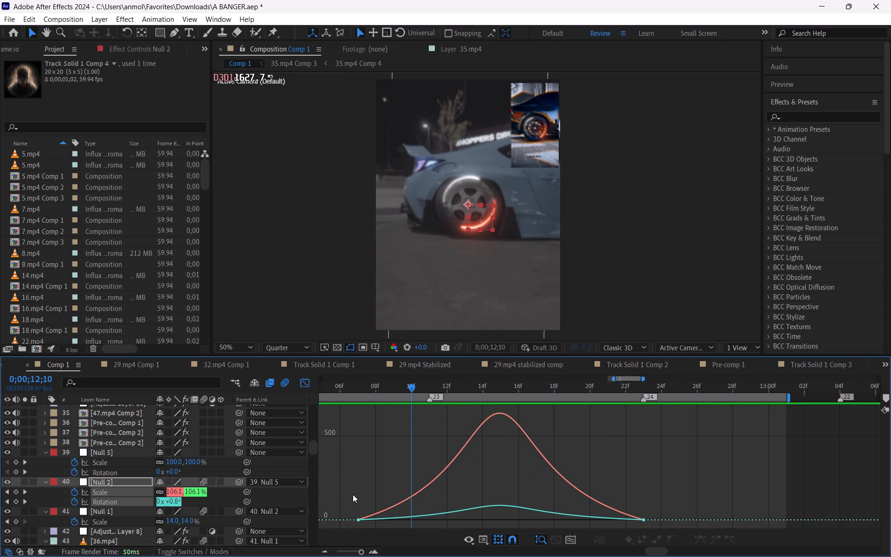
Lengthen the easing influence on both ends of Null 2's Scale and Rotation curves for a sharper speed peak at 0;00;12;15.
left_click_drag(344, 506, 700, 472)
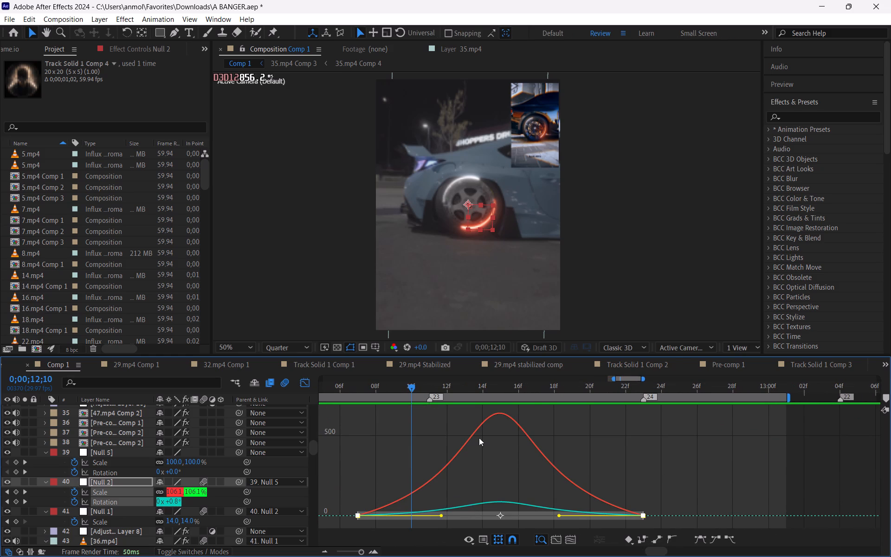
left_click(501, 386)
left_click_drag(442, 518, 447, 518)
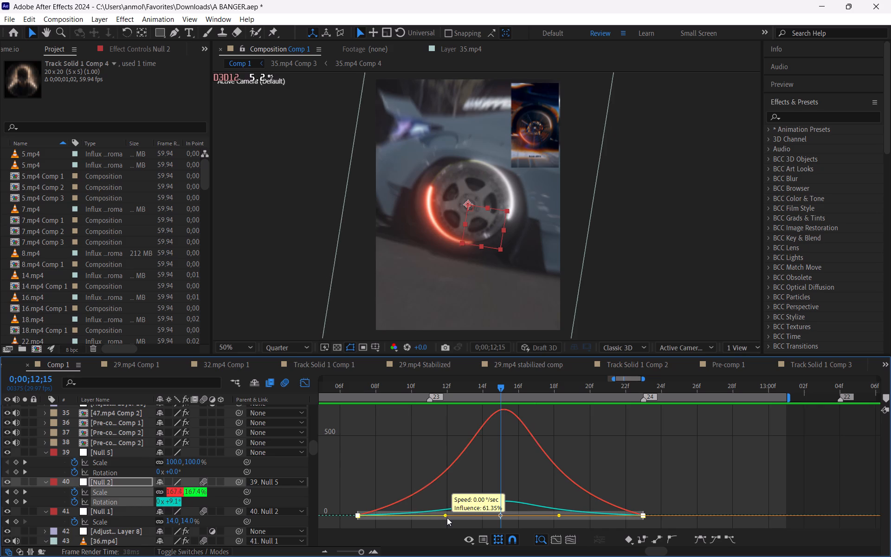
left_click_drag(447, 518, 461, 518)
left_click_drag(558, 518, 544, 518)
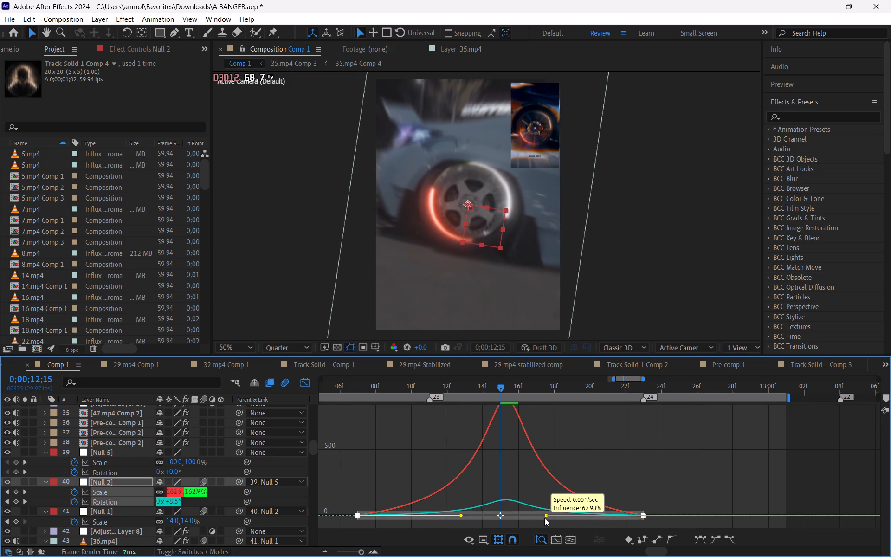
left_click_drag(544, 518, 540, 517)
left_click(550, 463)
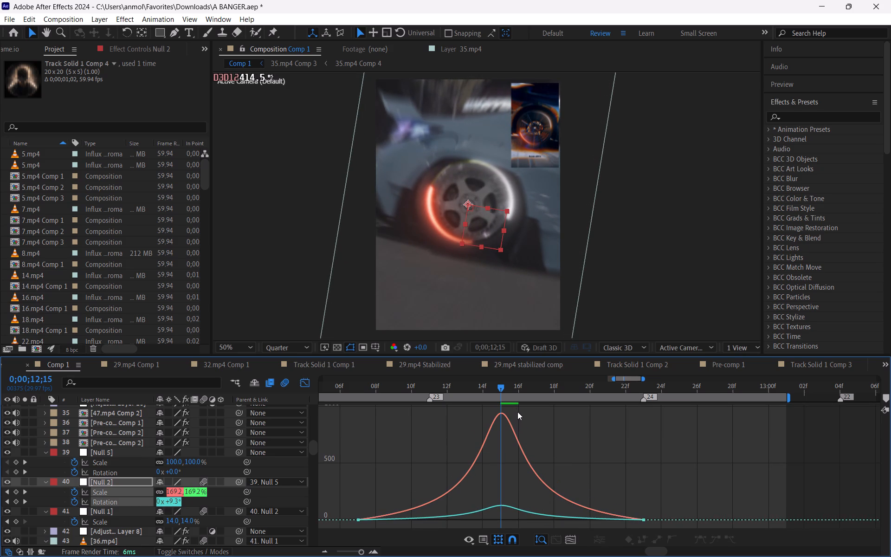
Play the work area preview to check the new Null 2 easing on the wheel shot.
key("space")
type("-")
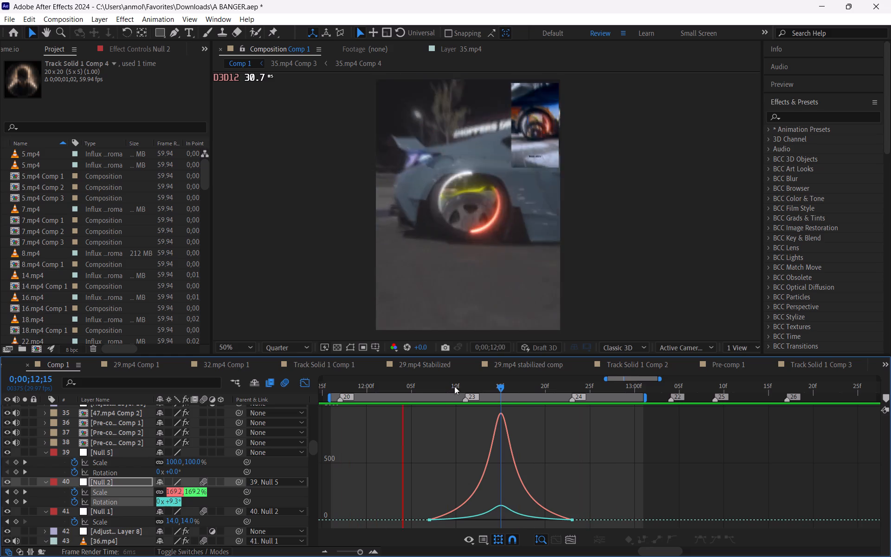
Pull the incoming influence of Null 1's Scale speed curve at 0;00;12;07 out to 100%.
left_click_drag(421, 386, 339, 400)
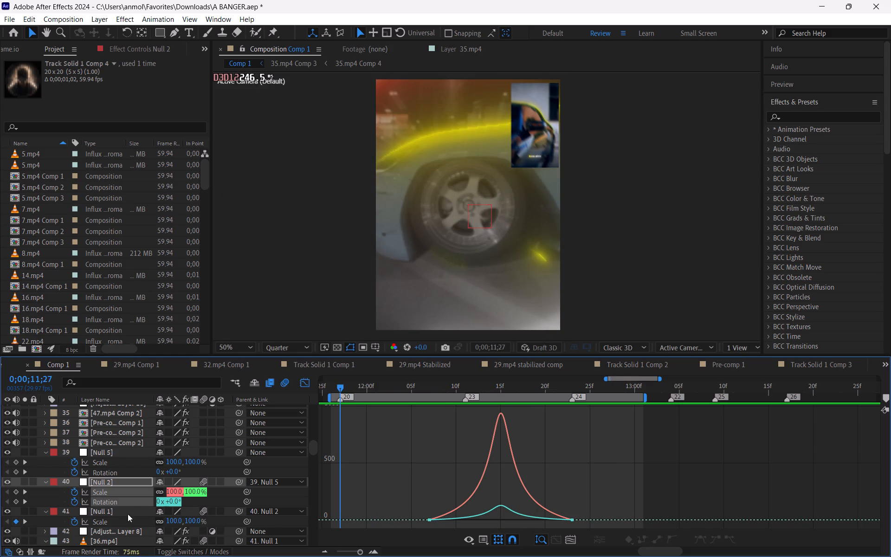
left_click(309, 385)
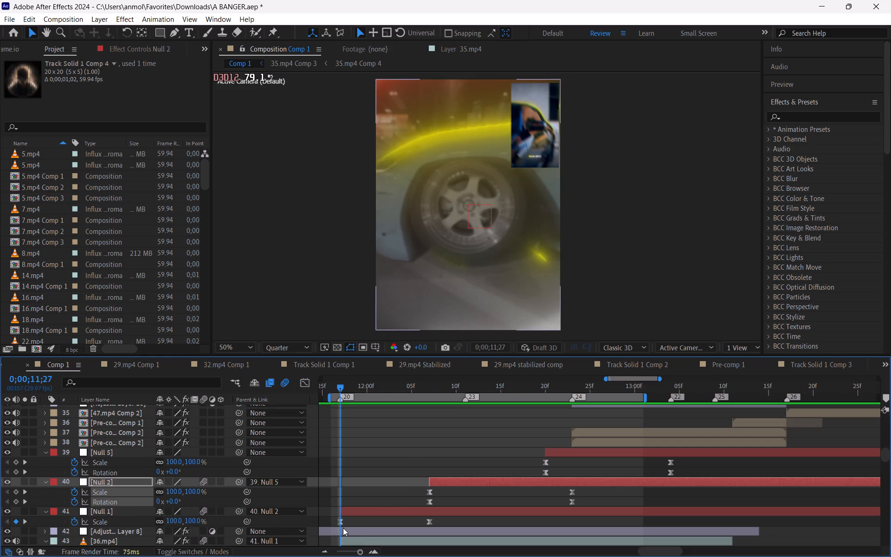
left_click(336, 522)
left_click(342, 520)
left_click(305, 386)
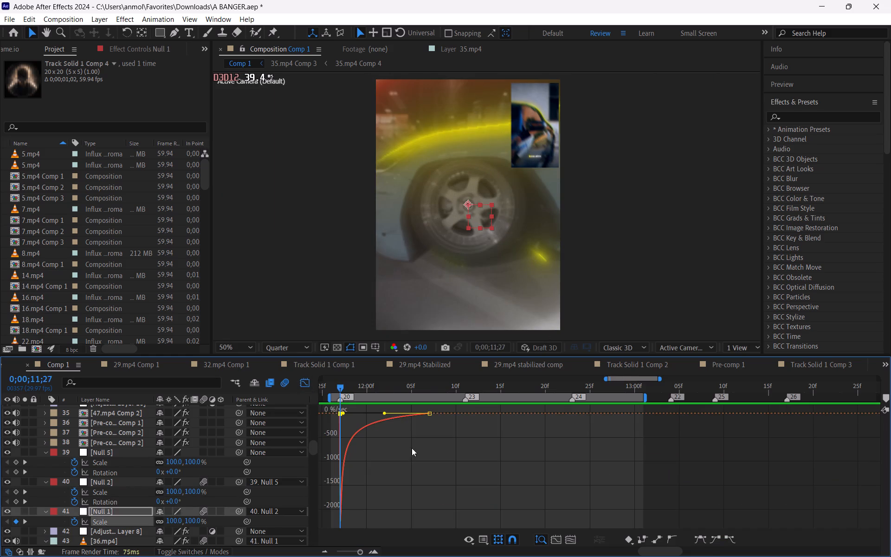
type("===")
key("equal")
left_click_drag(481, 414, 463, 414)
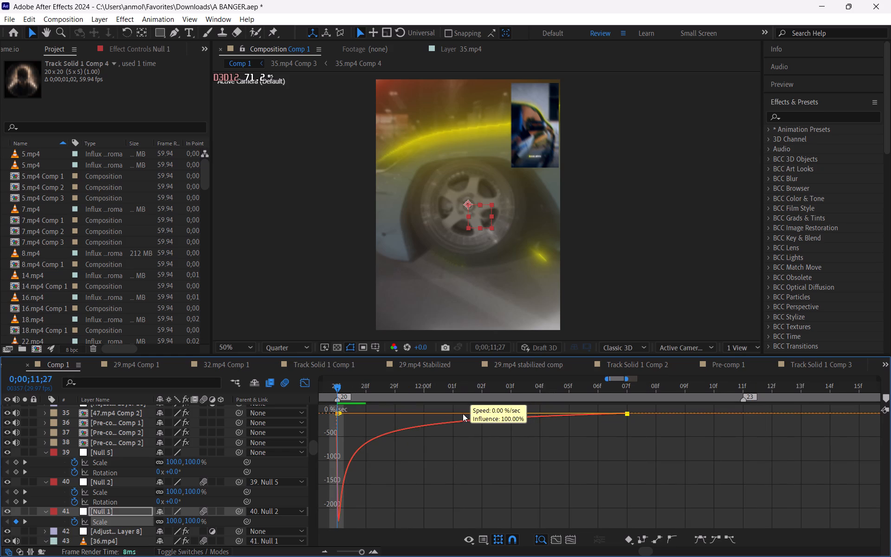
left_click_drag(463, 414, 462, 413)
Play the work area preview and scrub the wheel shot from 0;00;12;11 to 0;00;12;27 to check the zoom motion.
key("space")
type("000")
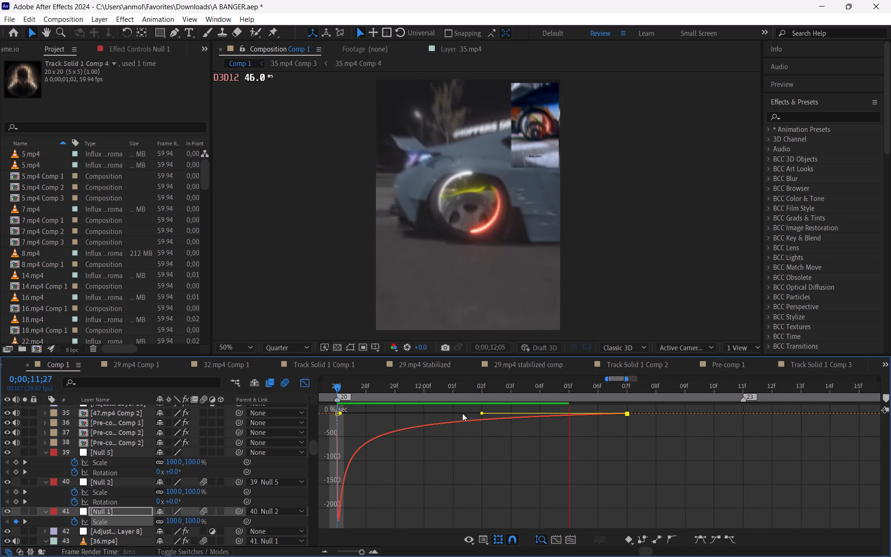
scroll(455, 424, "down", 1)
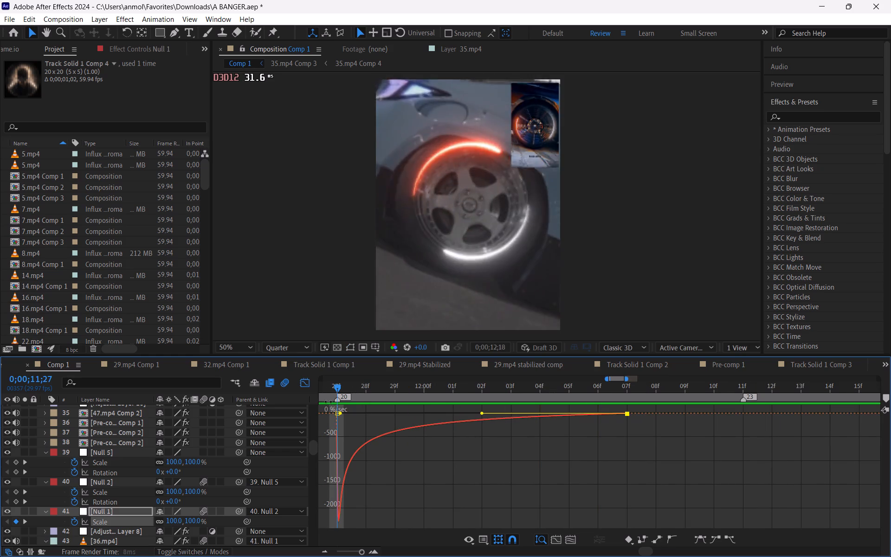
left_click(308, 385)
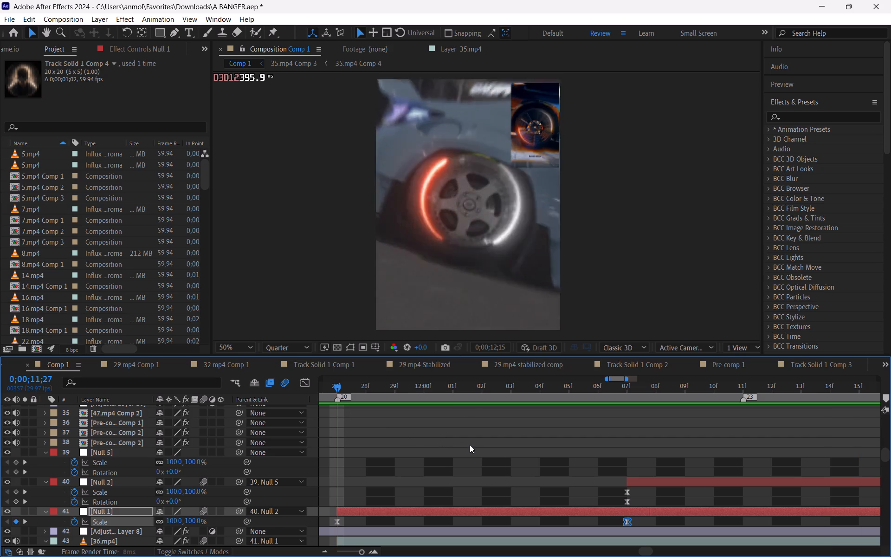
type("--")
left_click(483, 445)
key("space")
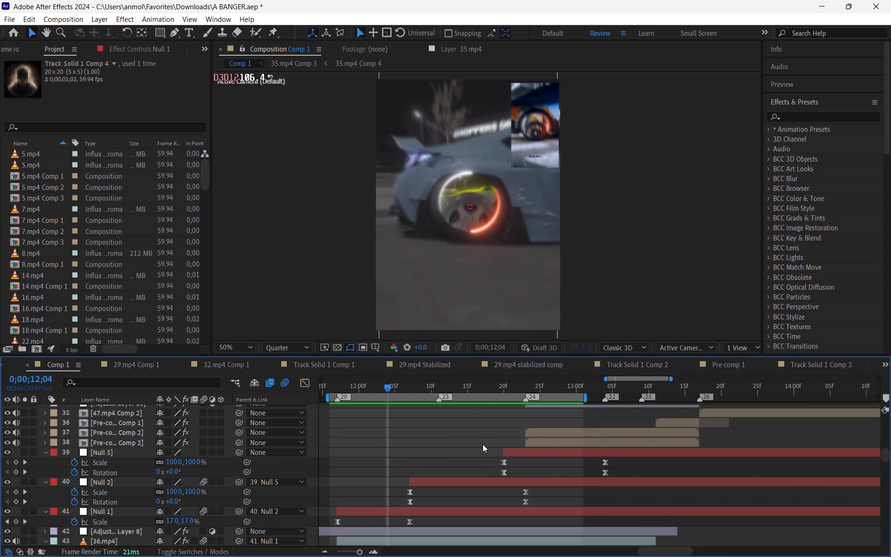
key("space")
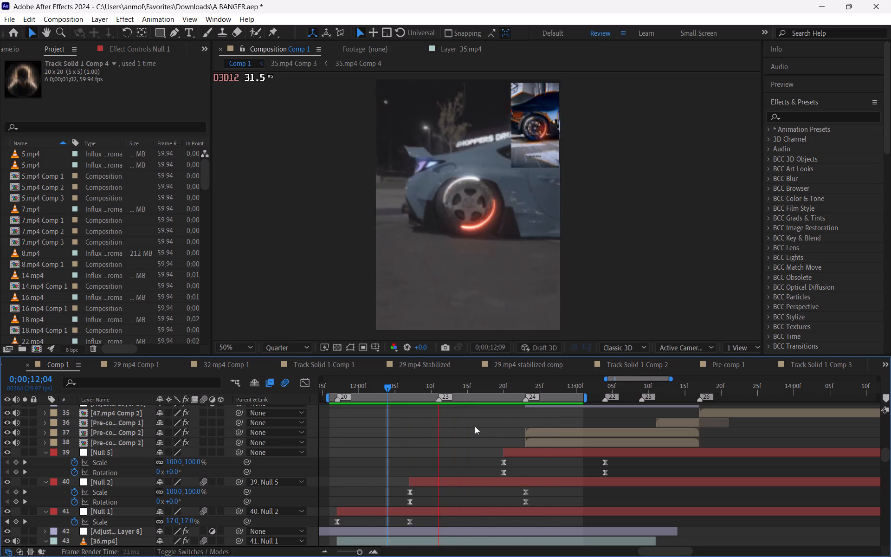
left_click_drag(429, 386, 439, 392)
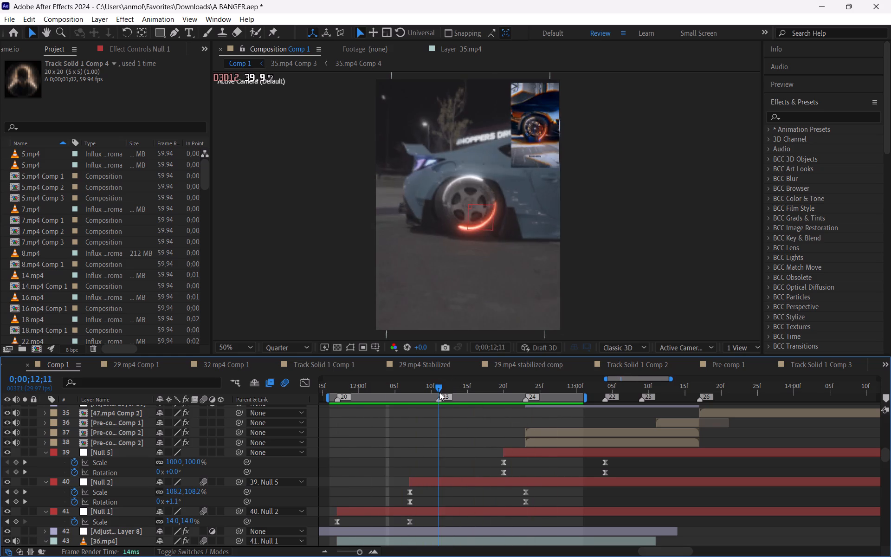
left_click_drag(439, 392, 491, 442)
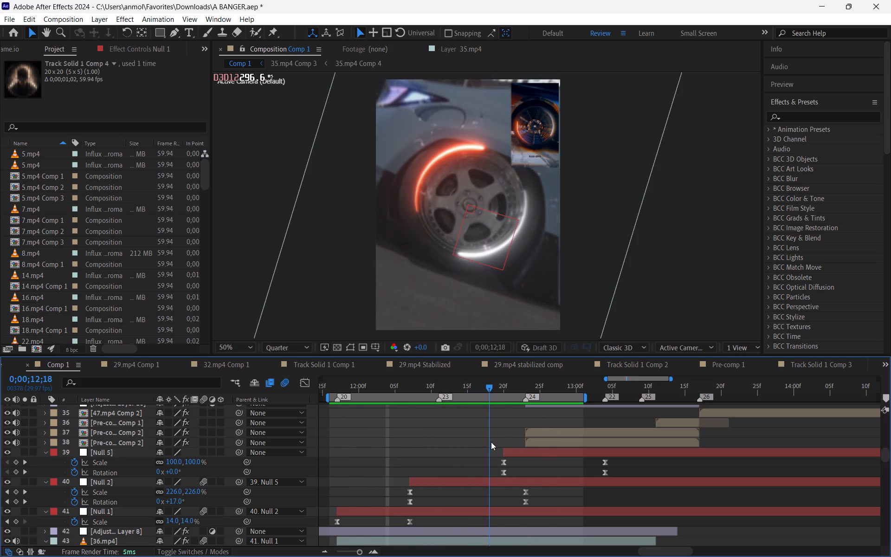
left_click_drag(491, 442, 515, 470)
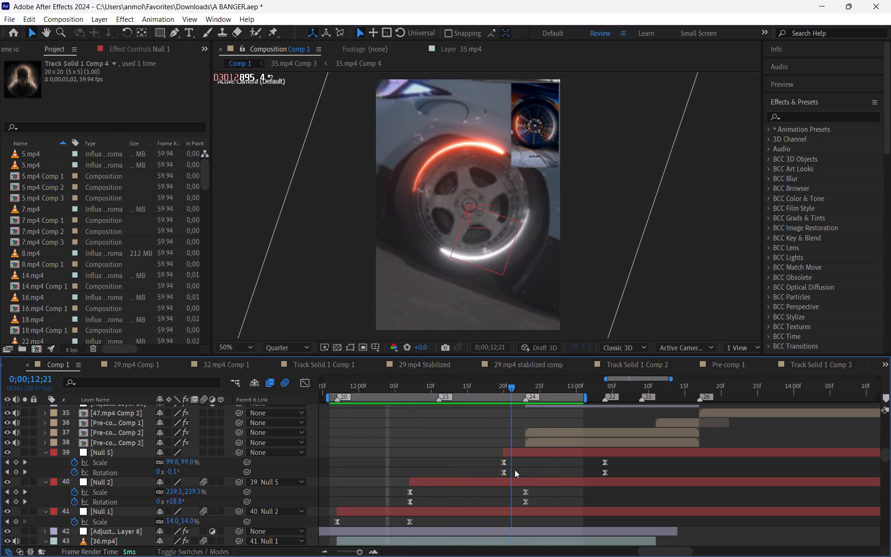
left_click_drag(515, 470, 557, 506)
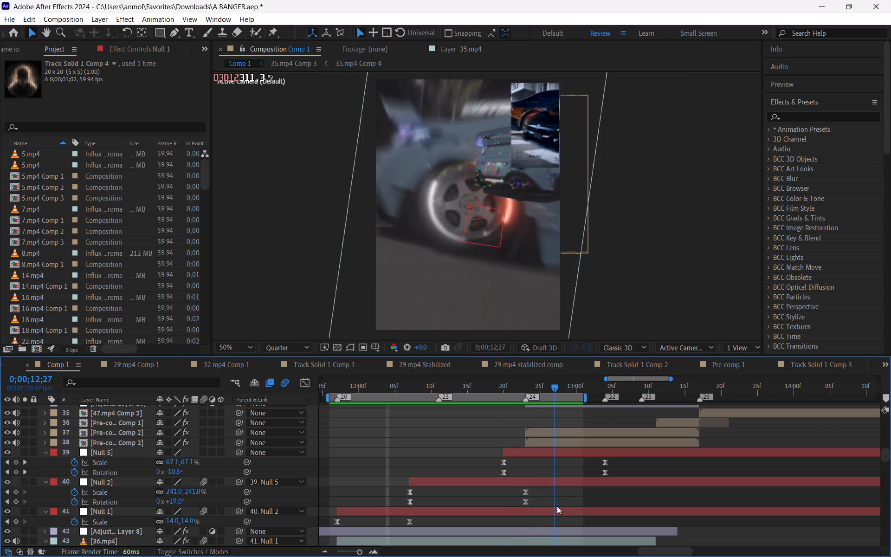
left_click_drag(557, 506, 555, 507)
Shorten Null 5's outgoing Scale and Rotation influence to about 63.5% and lengthen the incoming influence, moving the speed peak to about 0;00;12;25.
left_click_drag(613, 461, 515, 471)
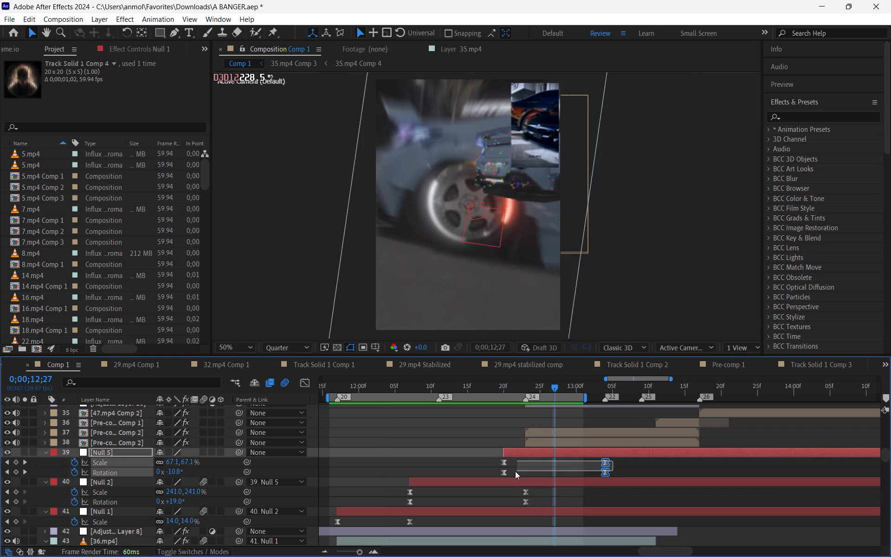
left_click_drag(515, 471, 493, 471)
left_click(305, 385)
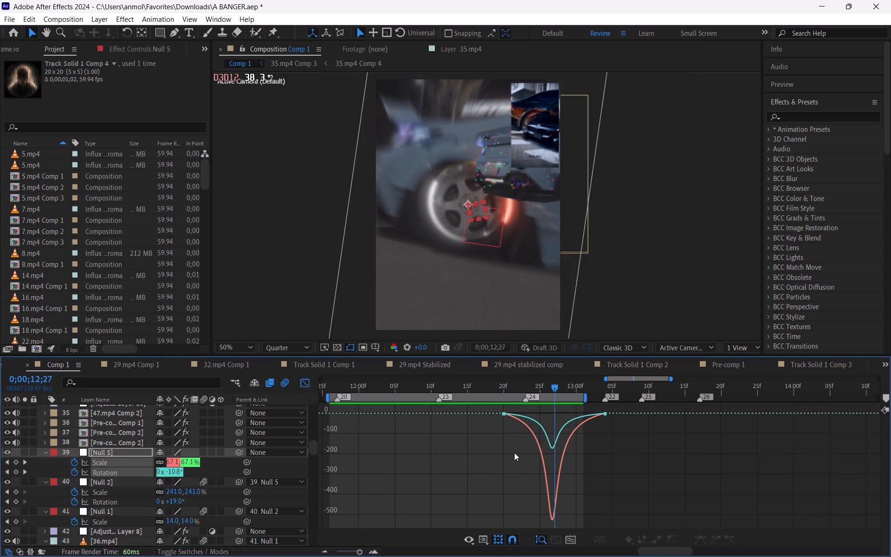
key("equal")
key("equal")
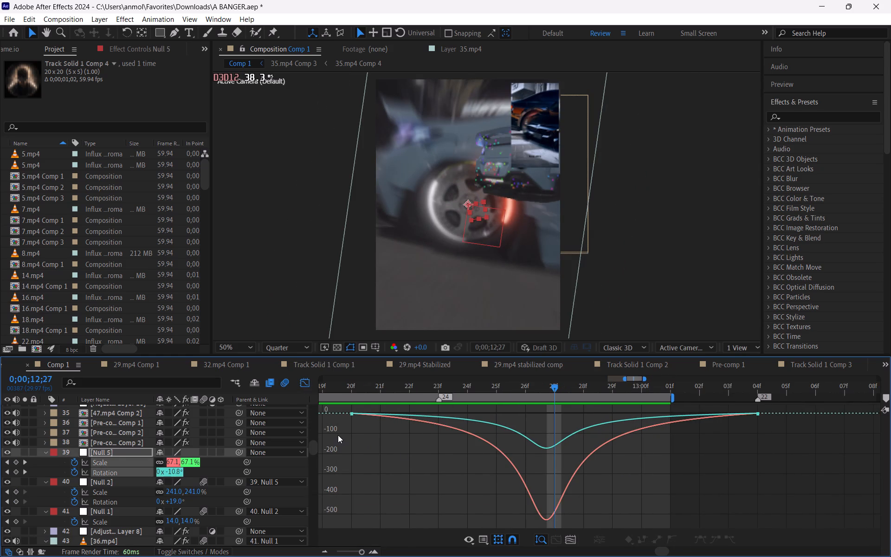
left_click_drag(338, 427, 827, 407)
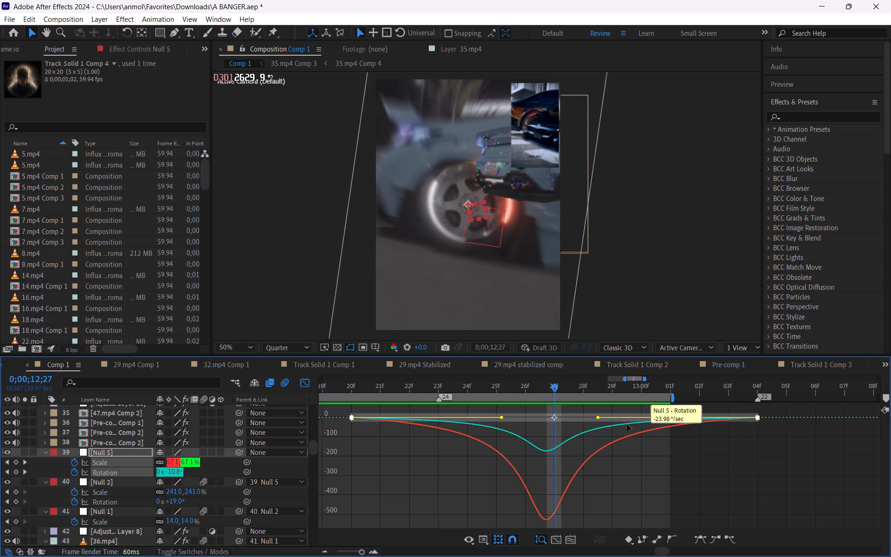
left_click_drag(502, 418, 500, 418)
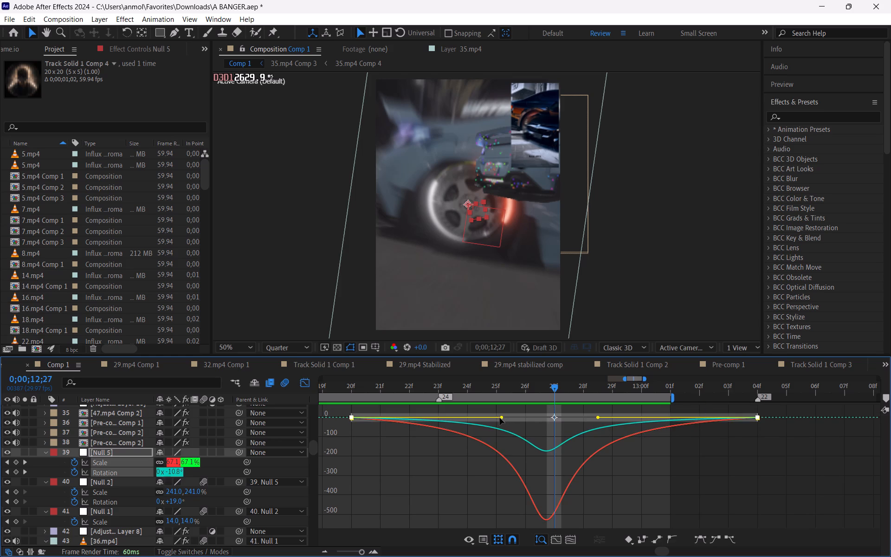
left_click_drag(500, 418, 480, 415)
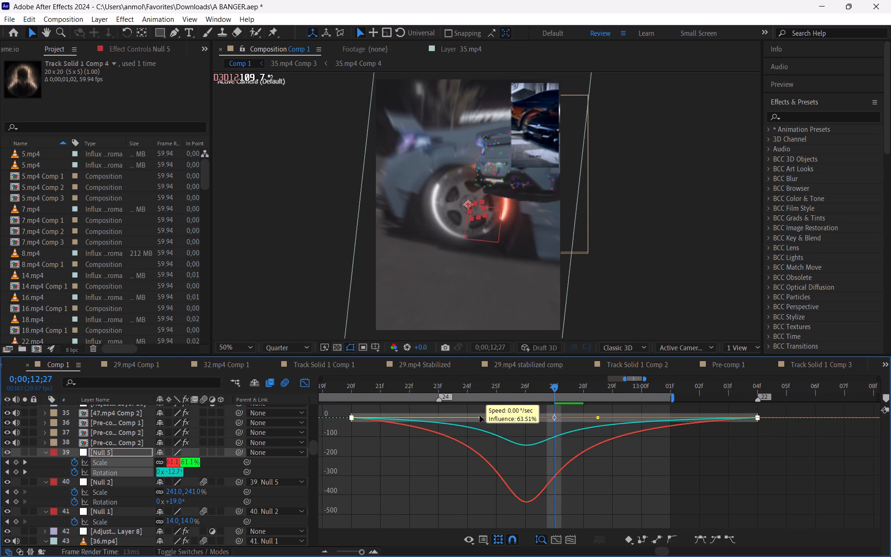
left_click_drag(596, 419, 575, 418)
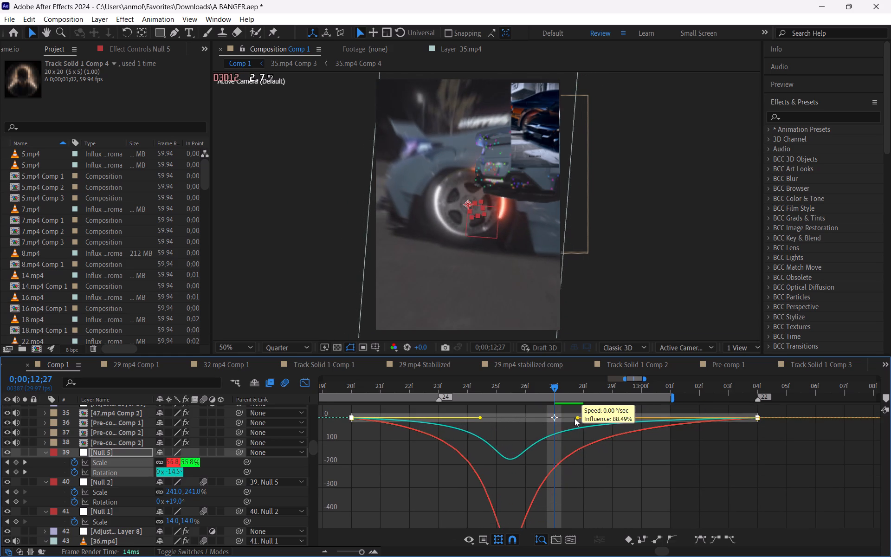
left_click_drag(575, 418, 562, 418)
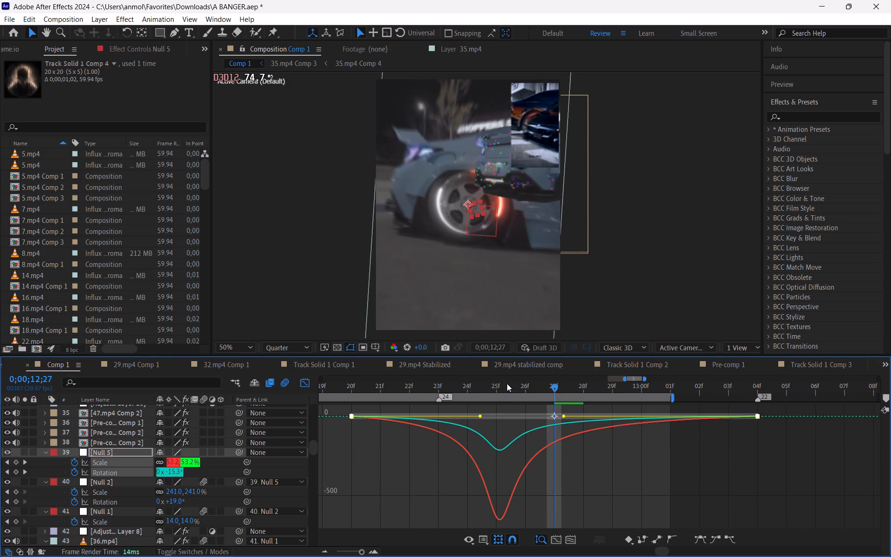
Scrub and play the transition between 0;00;12;15 and 0;00;13;00 to check the new Null 5 easing.
left_click_drag(506, 386, 542, 413)
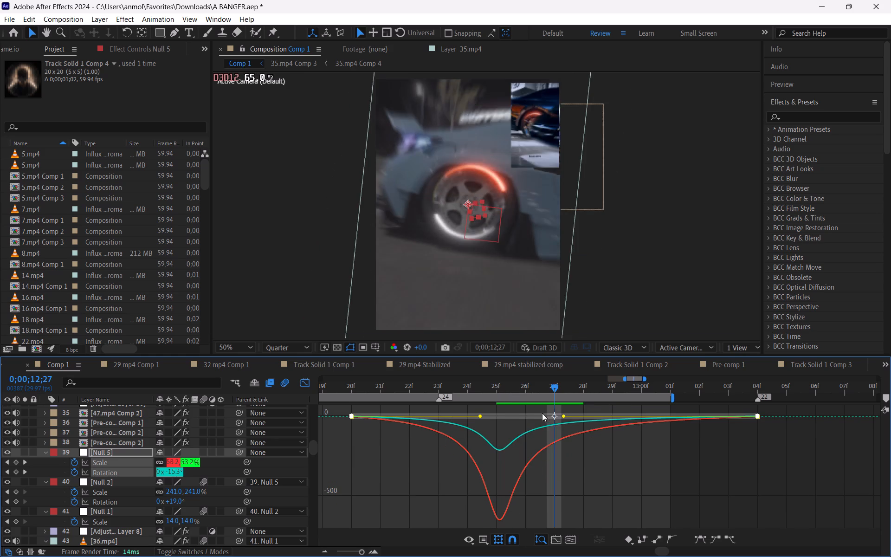
left_click_drag(542, 413, 616, 469)
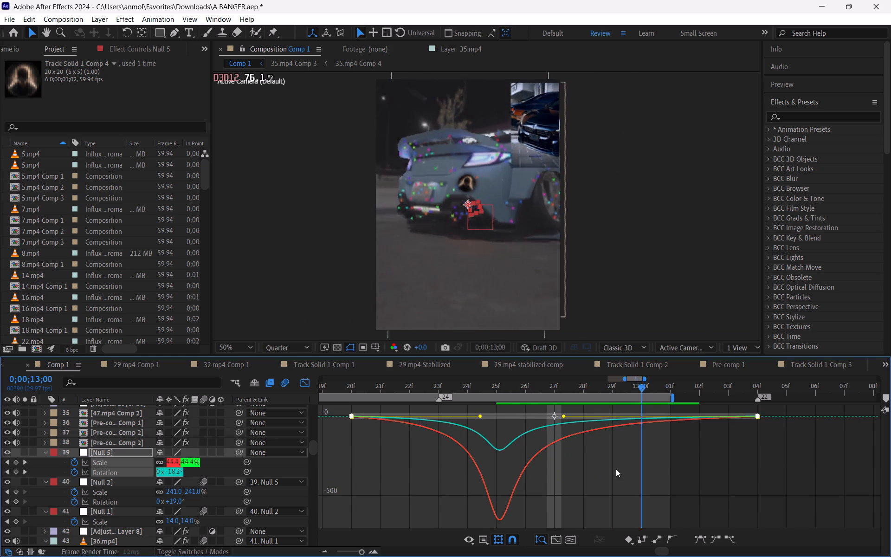
left_click_drag(616, 469, 524, 438)
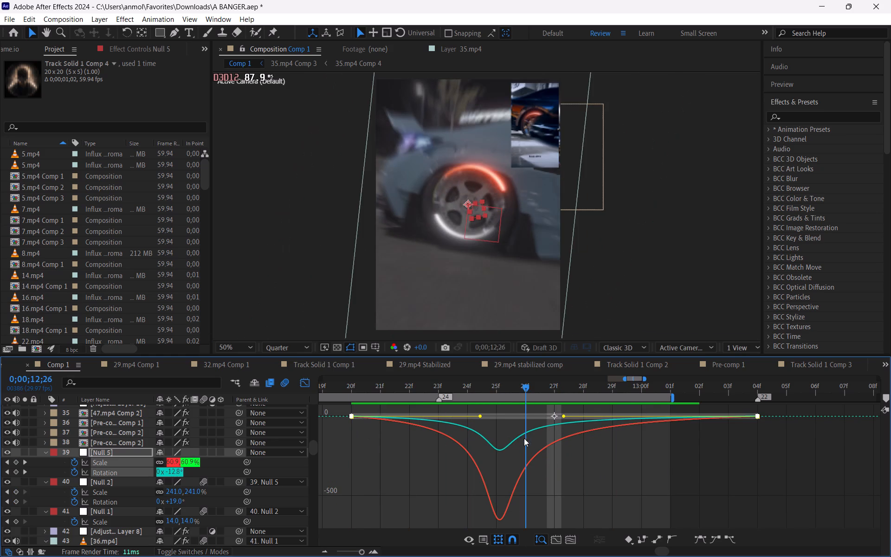
left_click_drag(524, 438, 390, 440)
key("space")
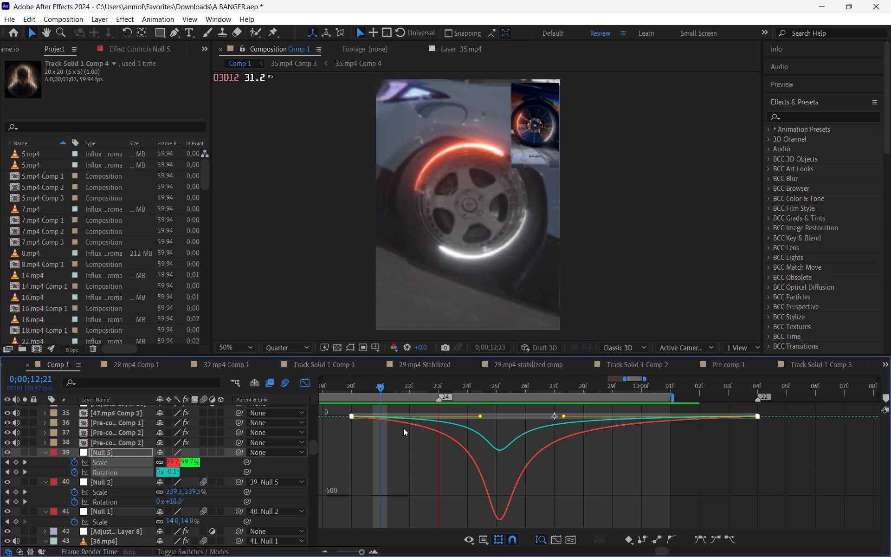
left_click(299, 381)
left_click(420, 423)
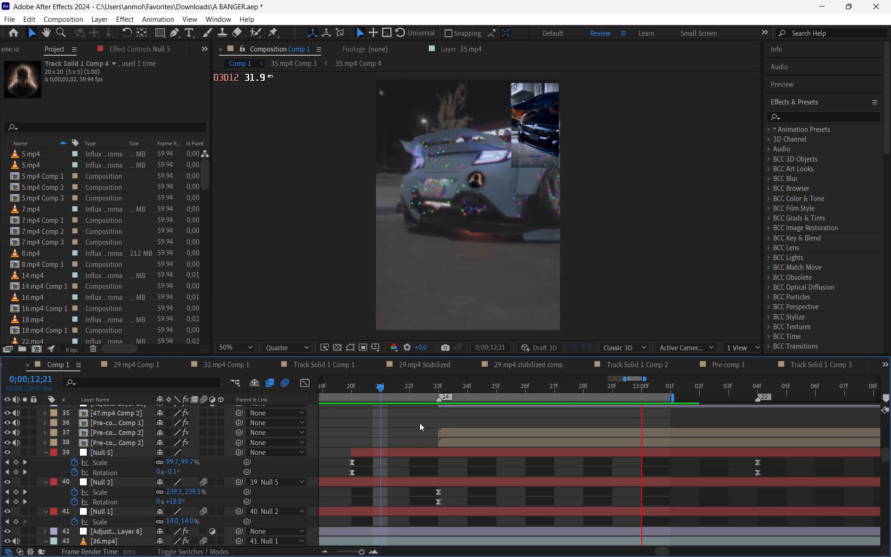
key("minus")
left_click_drag(414, 385, 332, 401)
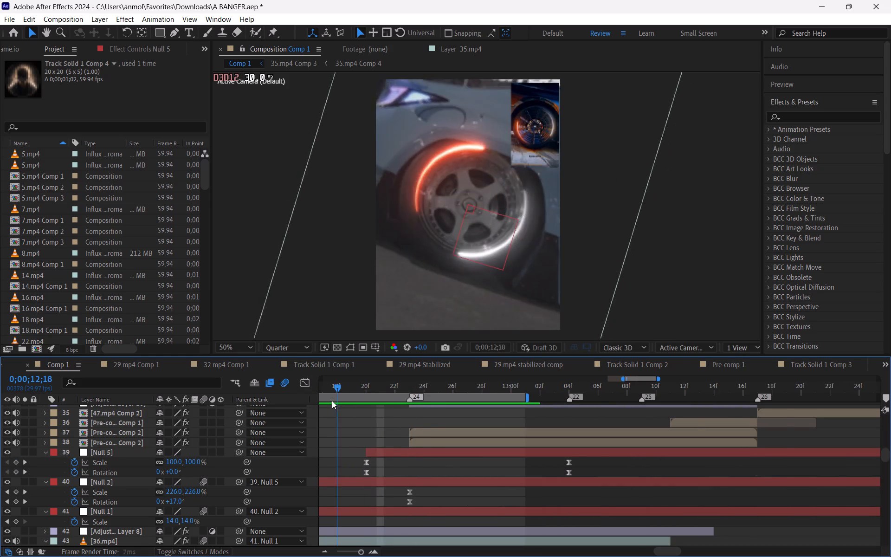
left_click_drag(332, 401, 421, 409)
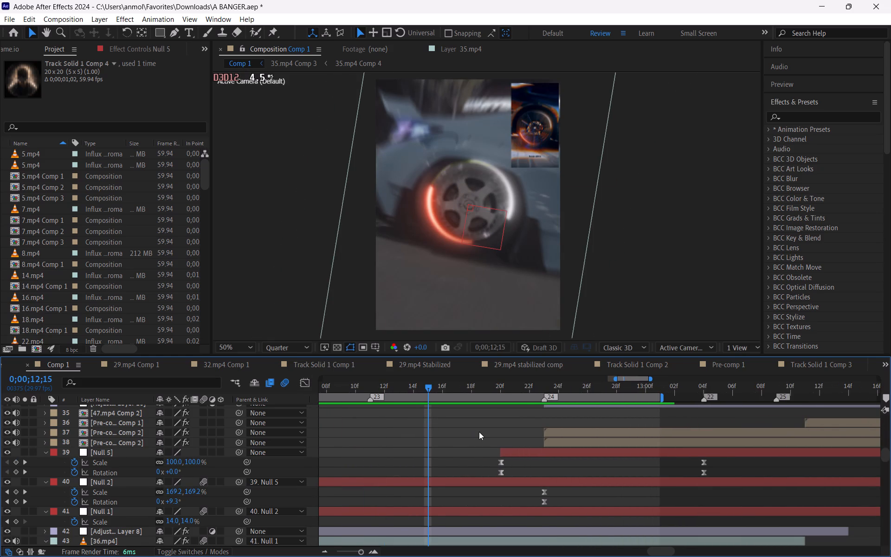
Enlarge the timeline around the 36.mp4 layers' keyframes and scrub the wheel glow between 0;00;12;05 and 0;00;12;23.
scroll(479, 432, "down", 1)
left_click_drag(497, 354, 503, 266)
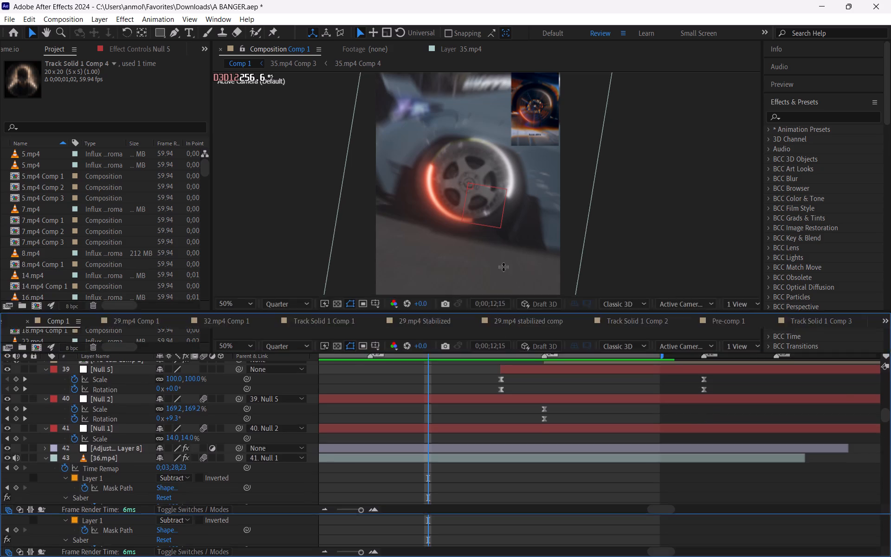
left_click_drag(503, 266, 503, 249)
left_click_drag(446, 279, 427, 284)
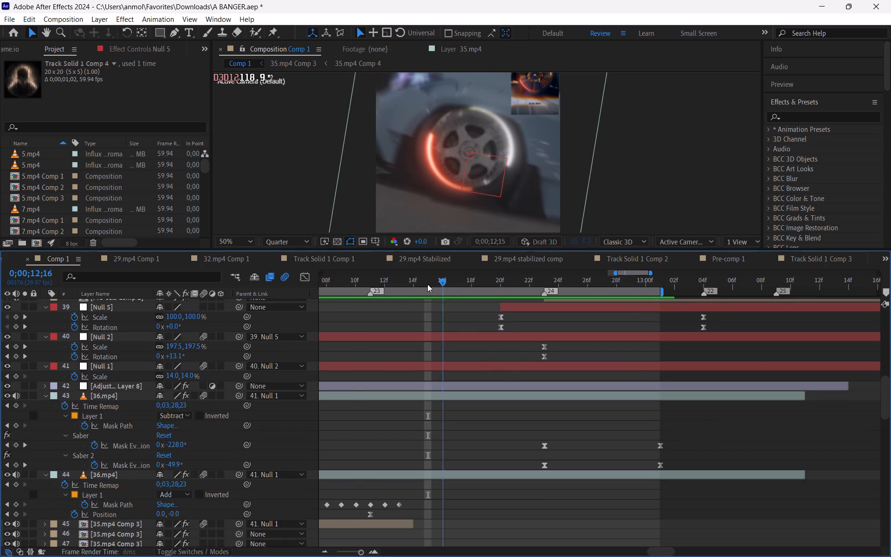
left_click_drag(427, 284, 418, 342)
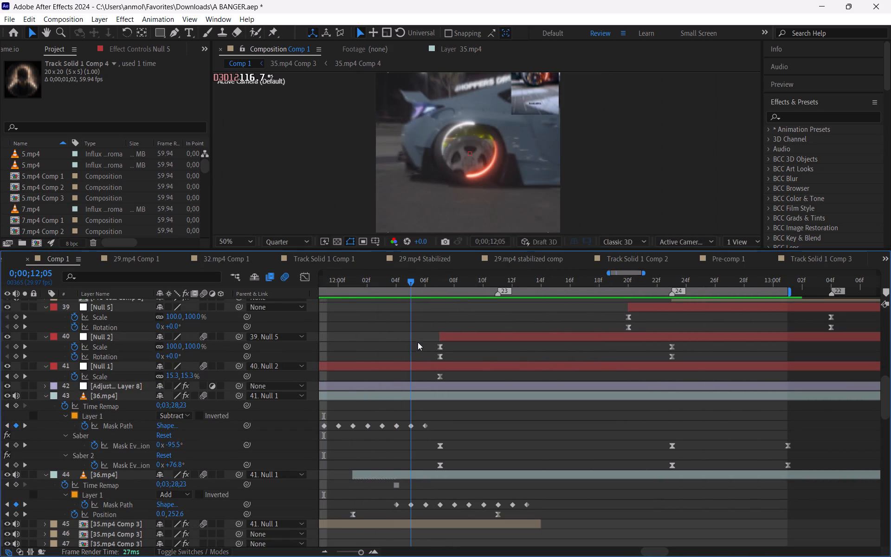
left_click_drag(418, 342, 513, 397)
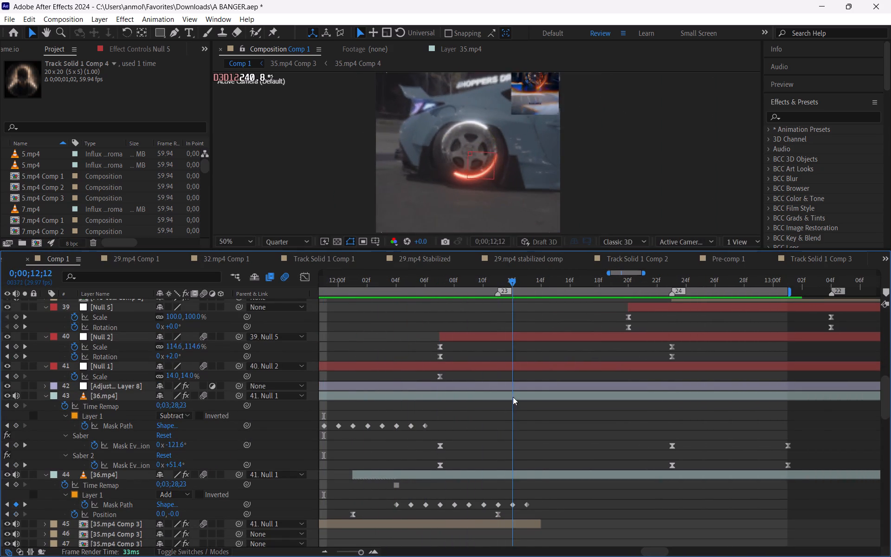
left_click_drag(513, 397, 675, 429)
Examine the speed graph of both Saber Mask Evolution properties on the upper 36.mp4 layer, checking the wheel at 0;00;12;15.
left_click_drag(801, 438, 650, 475)
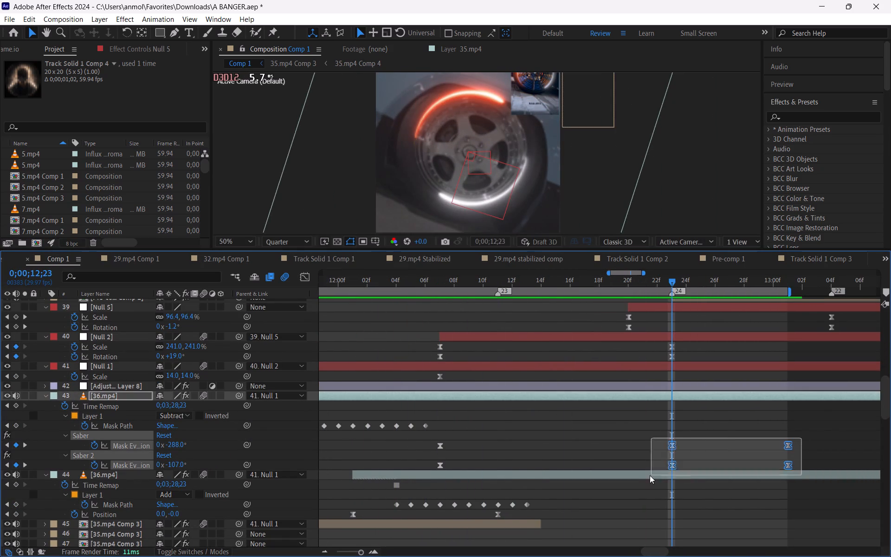
left_click_drag(650, 475, 427, 463)
key("space")
key("space")
key("space")
key("space")
key("space")
key("space")
key("space")
key("space")
key("space")
key("space")
key("space")
key("space")
key("space")
key("space")
key("space")
key("space")
key("space")
key("space")
key("space")
key("space")
left_click_drag(665, 437, 527, 437)
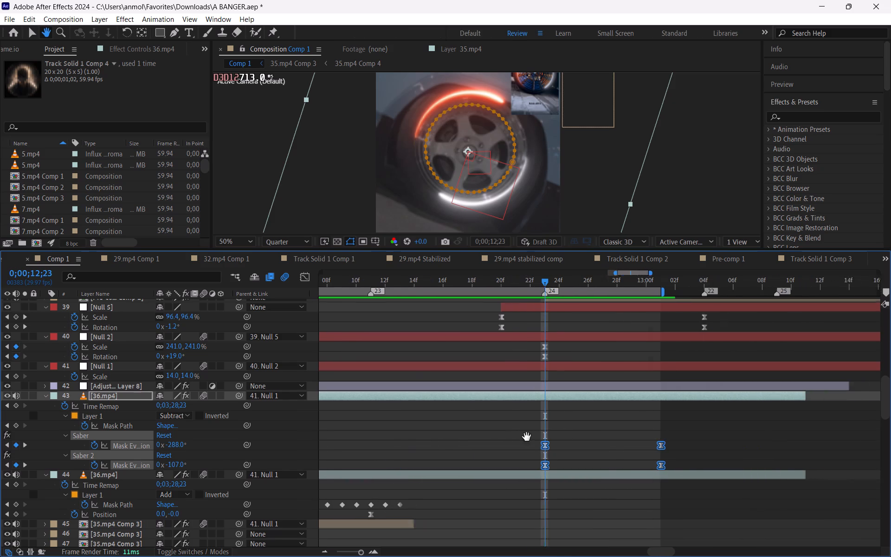
left_click_drag(527, 437, 584, 455)
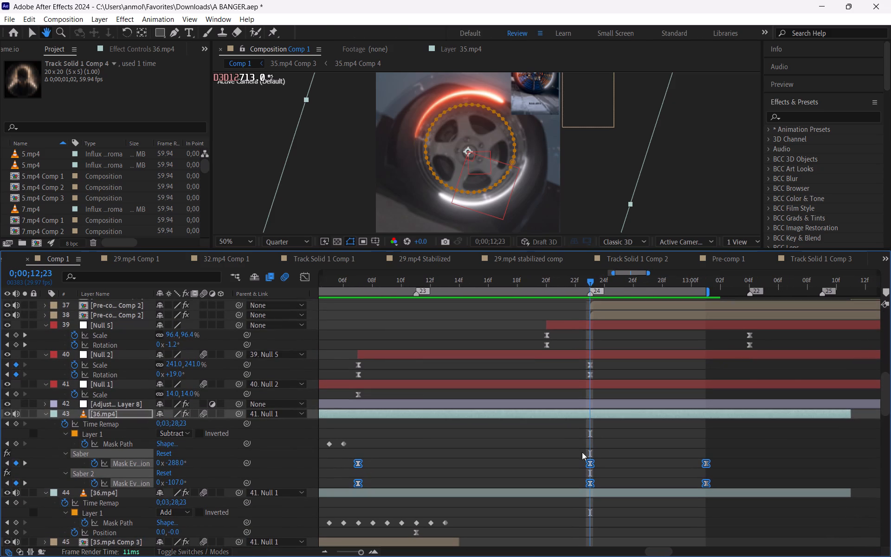
left_click(304, 280)
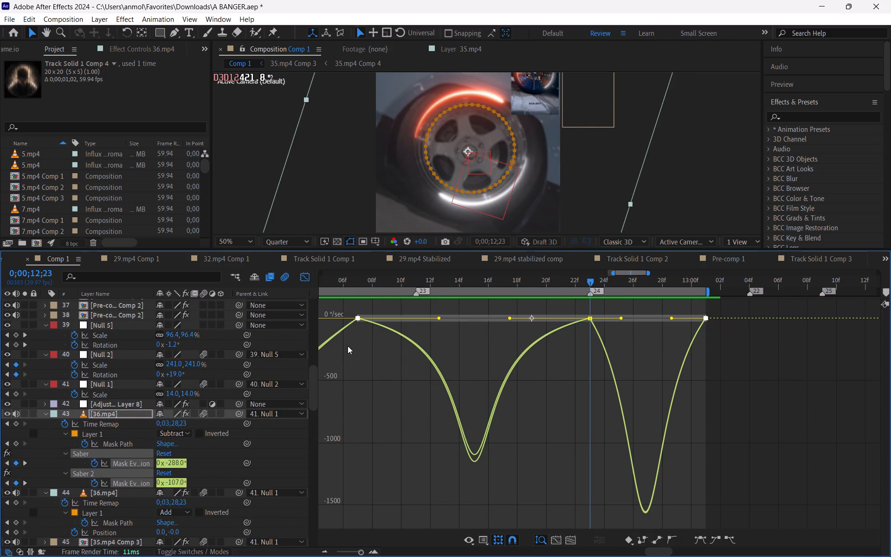
left_click_drag(349, 344, 372, 301)
left_click_drag(418, 282, 477, 355)
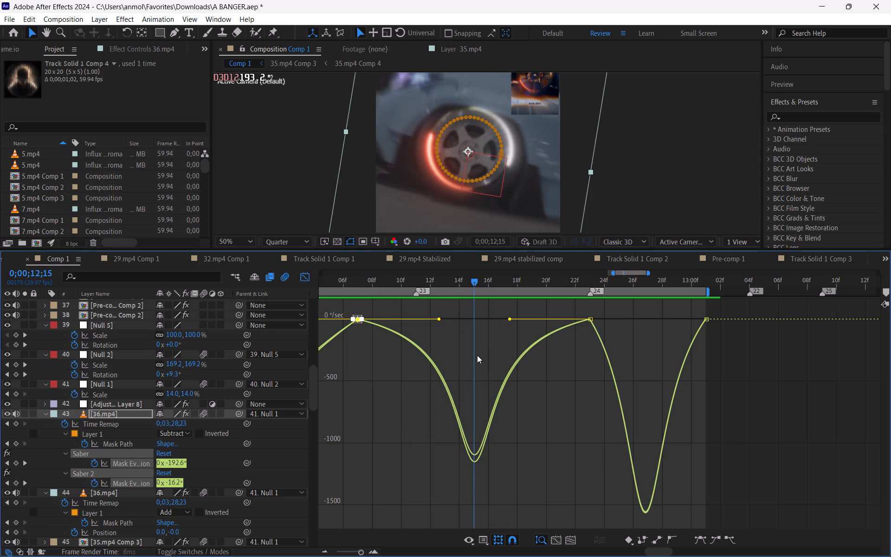
left_click_drag(477, 355, 475, 355)
Compare Null 2's Scale and Rotation speed curves with both Saber Mask Evolution curves between 0;00;12;07 and 0;00;12;23.
left_click(302, 284)
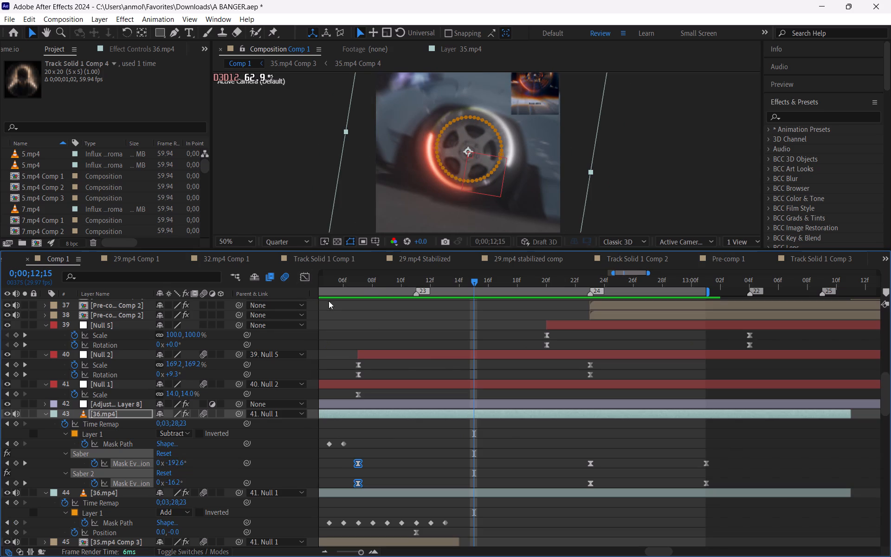
left_click_drag(350, 365, 596, 373)
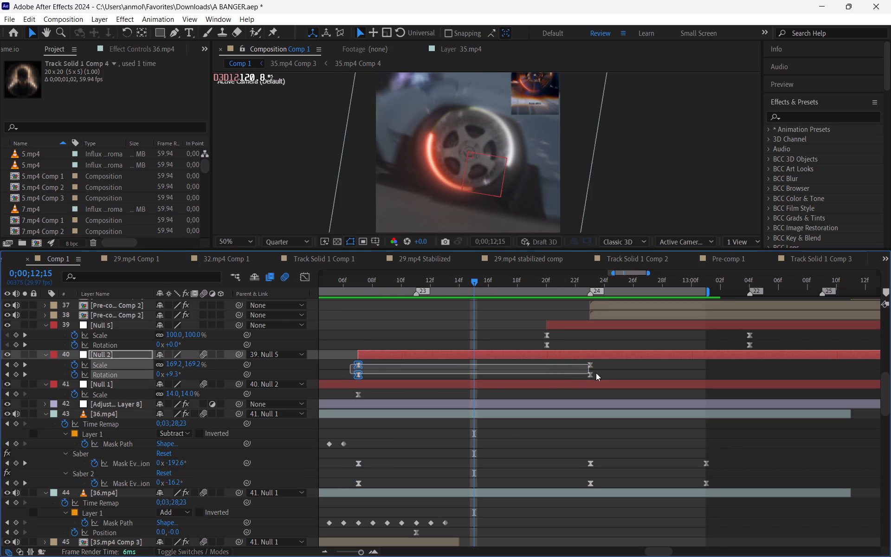
left_click_drag(596, 373, 603, 377)
left_click(303, 274)
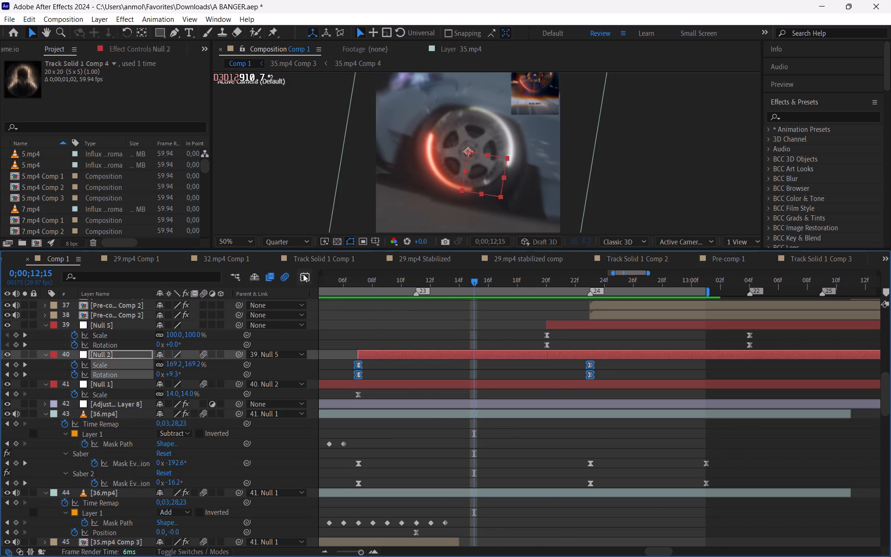
left_click_drag(595, 502, 579, 527)
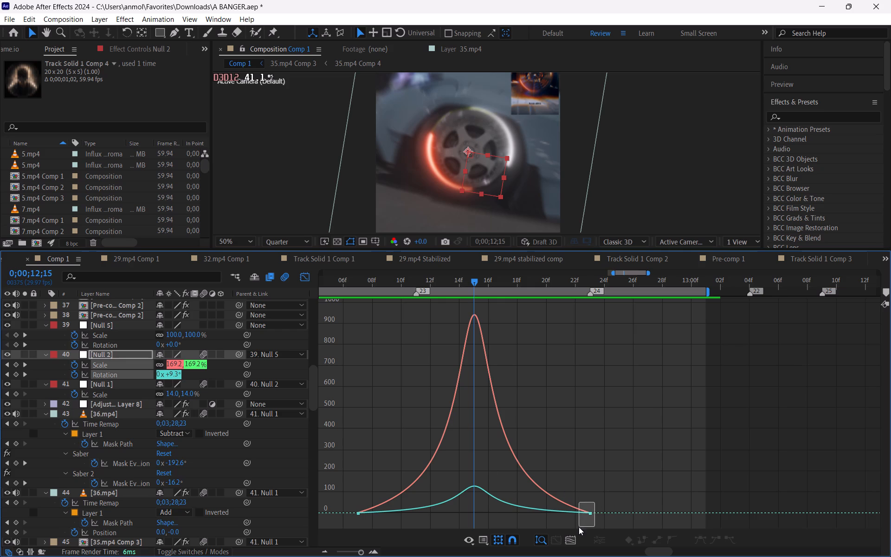
left_click_drag(579, 527, 578, 527)
left_click_drag(489, 283, 492, 284)
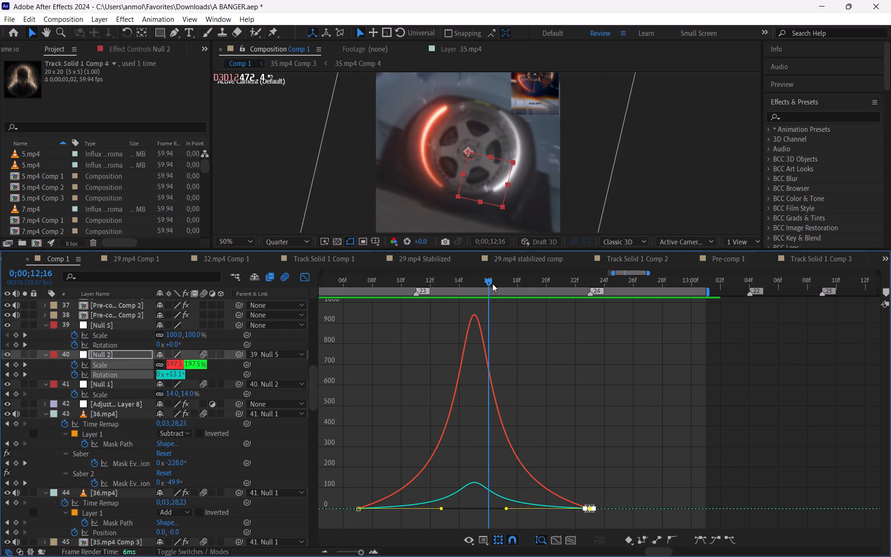
left_click_drag(492, 284, 499, 288)
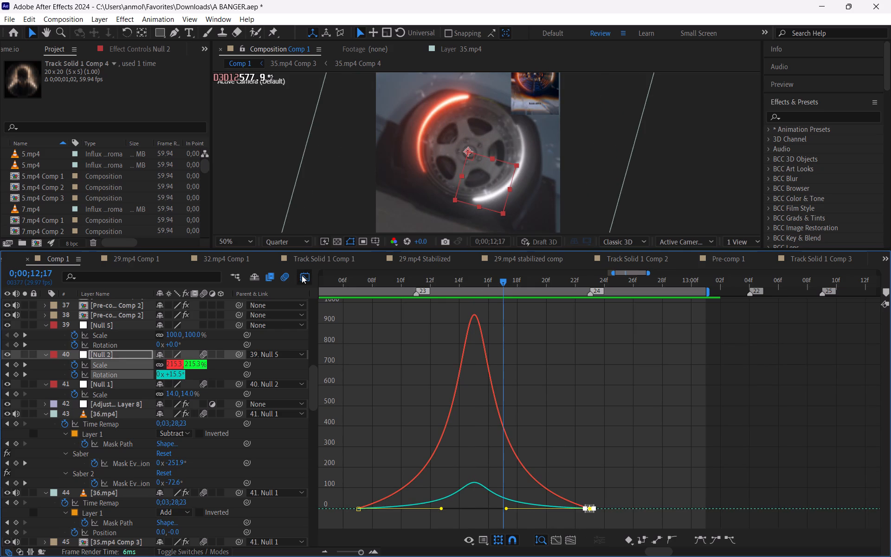
left_click(301, 278)
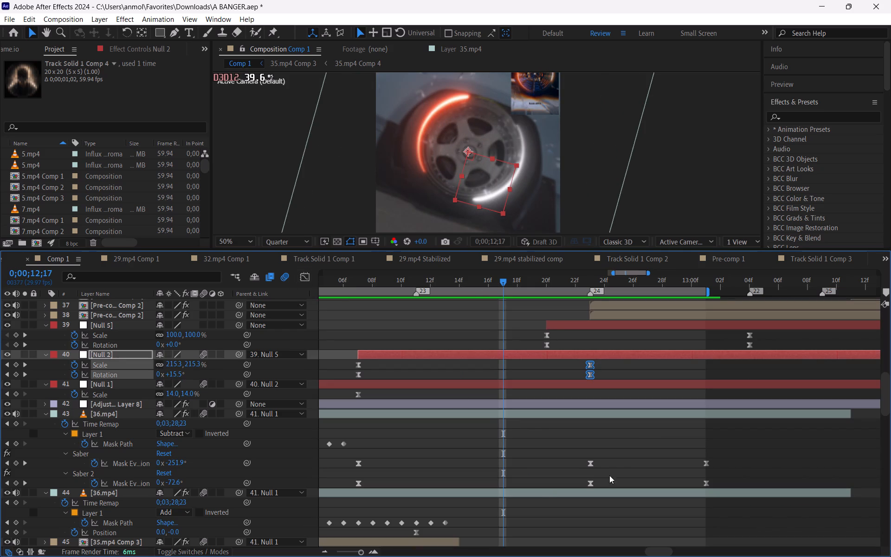
left_click_drag(615, 461, 339, 486)
left_click(308, 279)
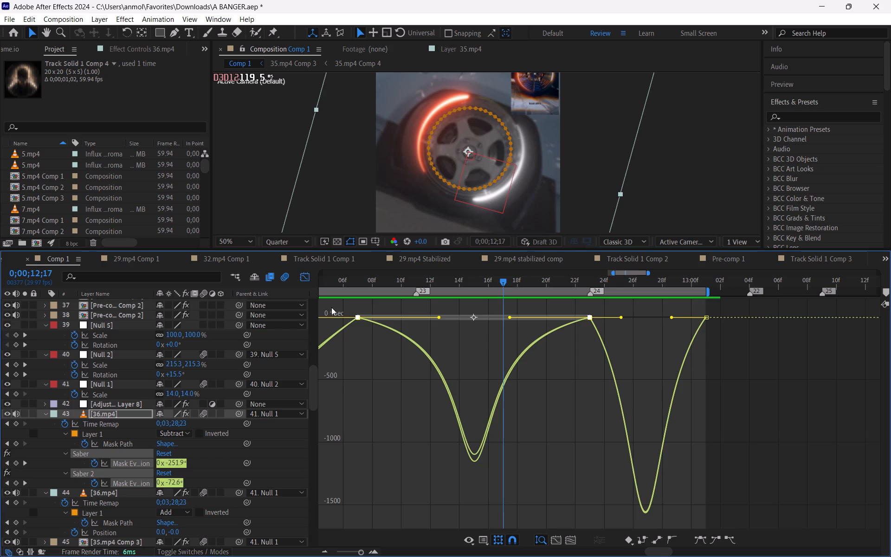
left_click(437, 283)
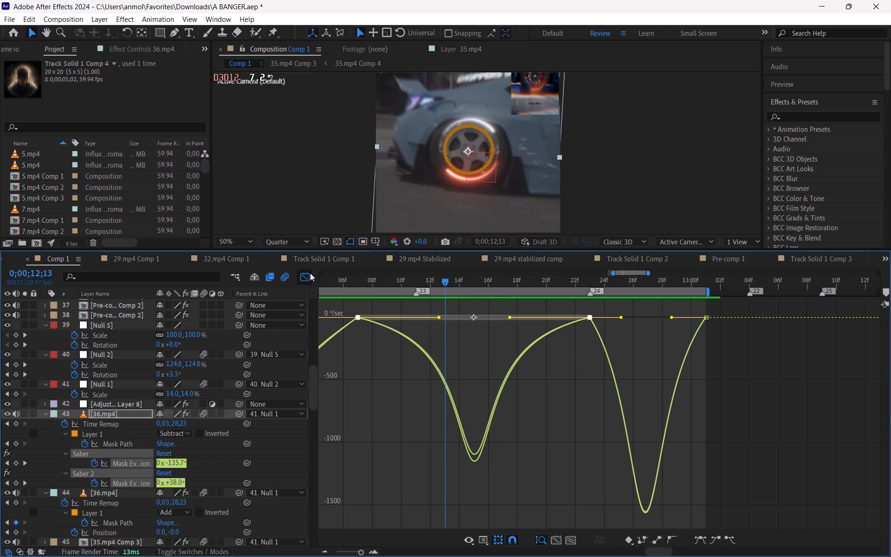
left_click(309, 274)
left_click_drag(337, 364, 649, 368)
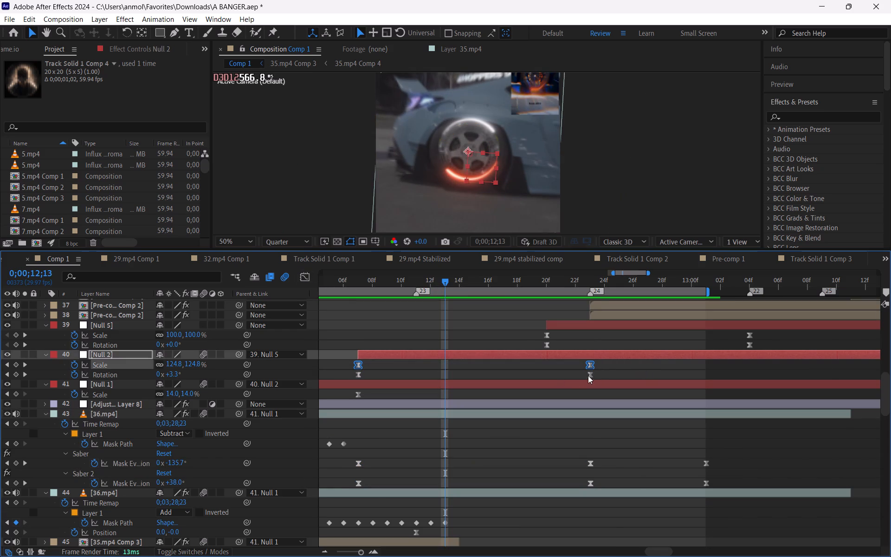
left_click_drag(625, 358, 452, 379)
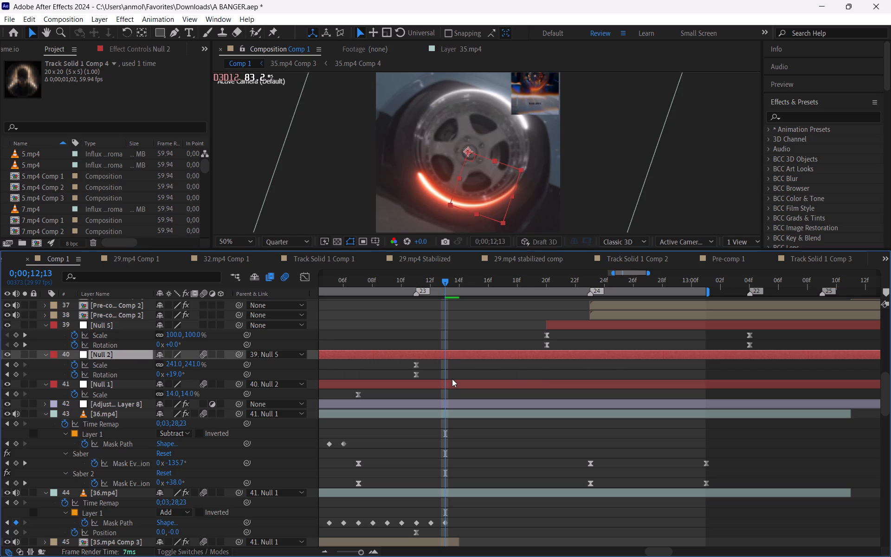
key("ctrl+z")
Inspect Null 2's Scale and Rotation speed graph at the 0;00;12;07 keyframes and play the preview of the wheel shot.
left_click_drag(603, 365, 327, 380)
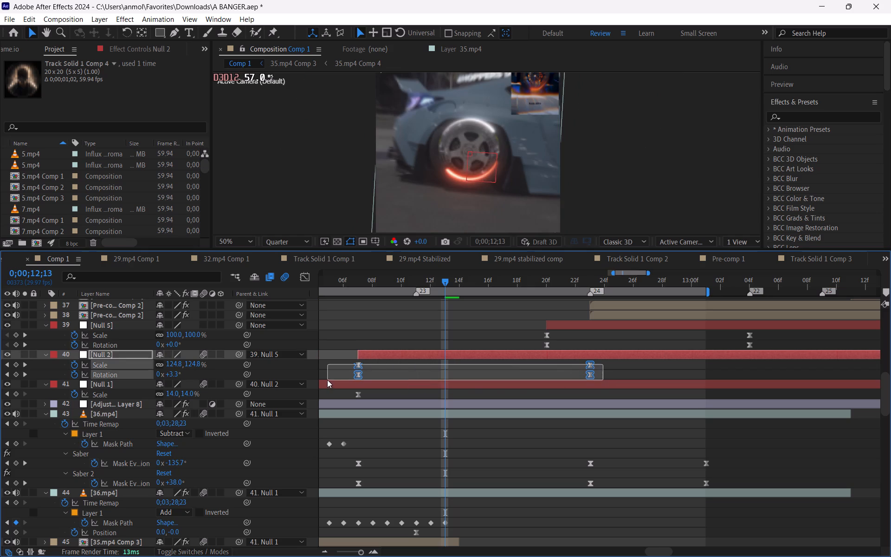
left_click_drag(327, 380, 329, 378)
left_click(308, 281)
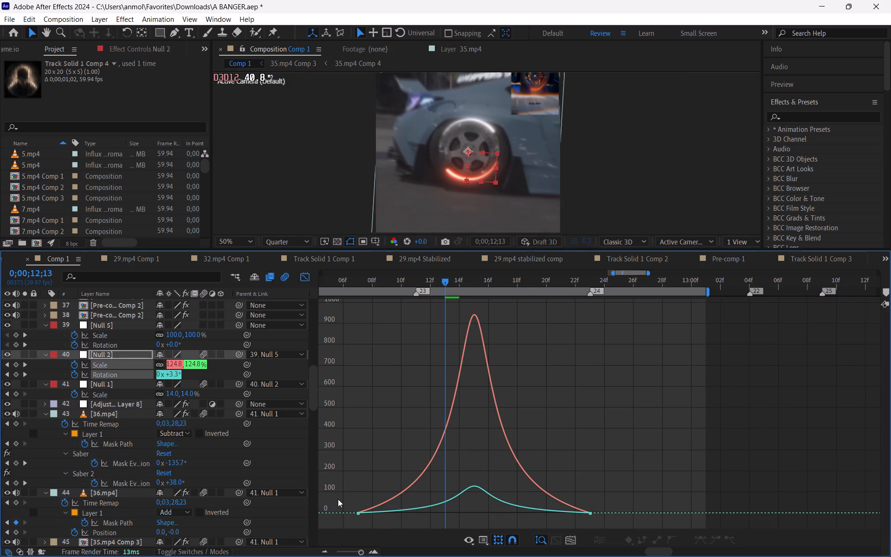
left_click_drag(342, 502, 380, 531)
key("space")
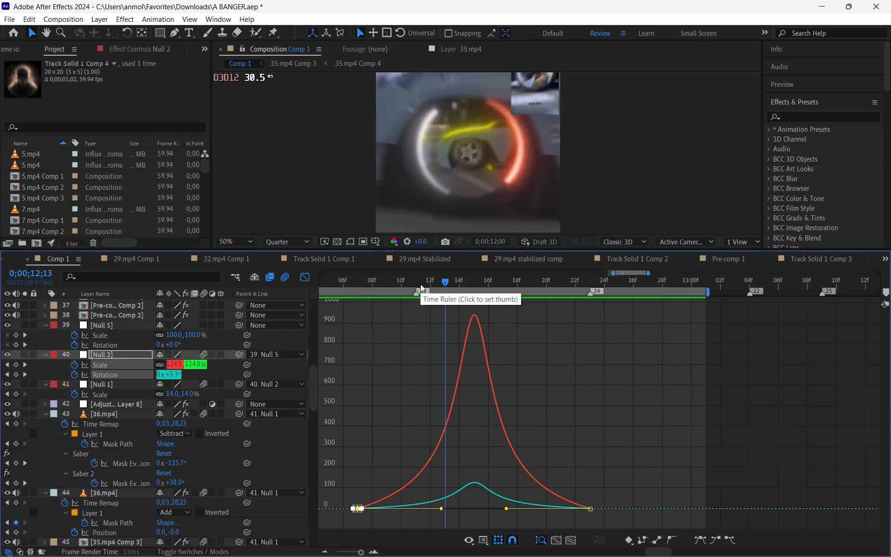
At 0;00;12;23 on layer 43, set Saber 2's Mask Evolution to 0x-184° and Saber's Mask Evolution to -1x-9°.
left_click(305, 275)
left_click_drag(406, 276, 420, 302)
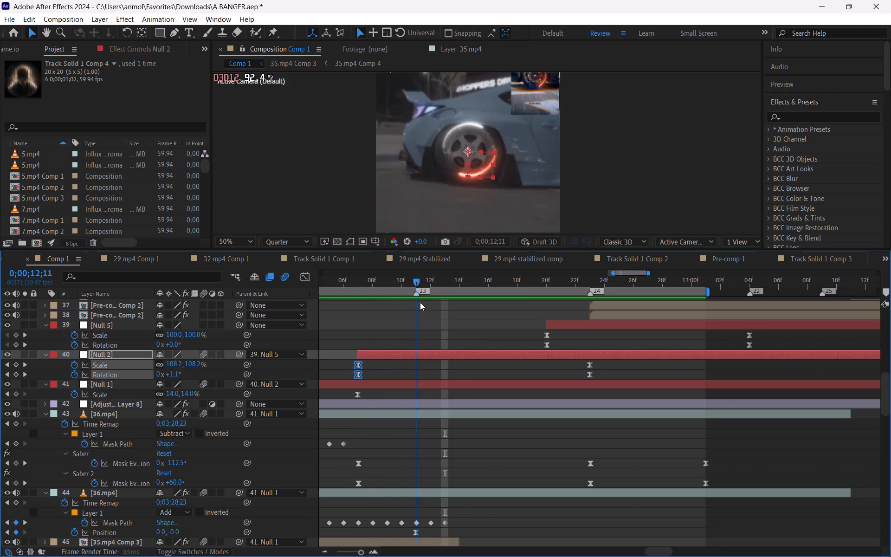
left_click_drag(420, 302, 587, 384)
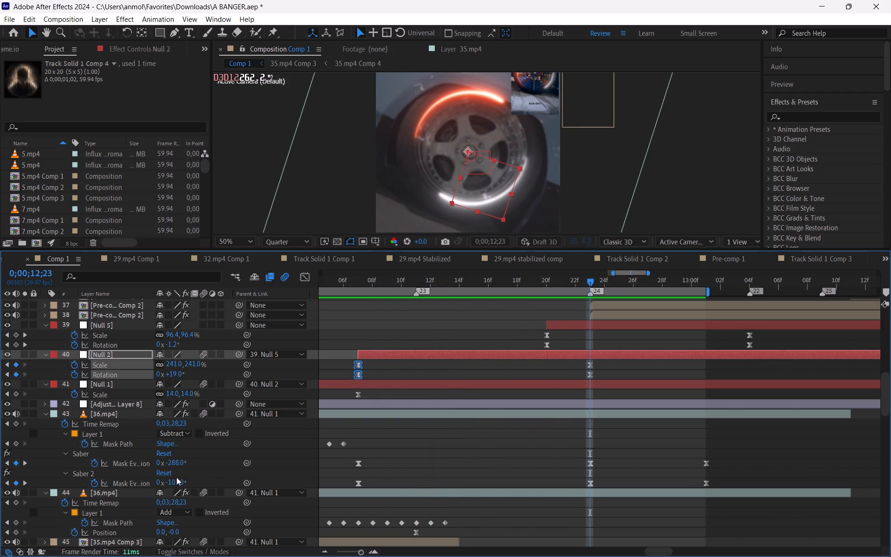
left_click_drag(179, 482, 167, 483)
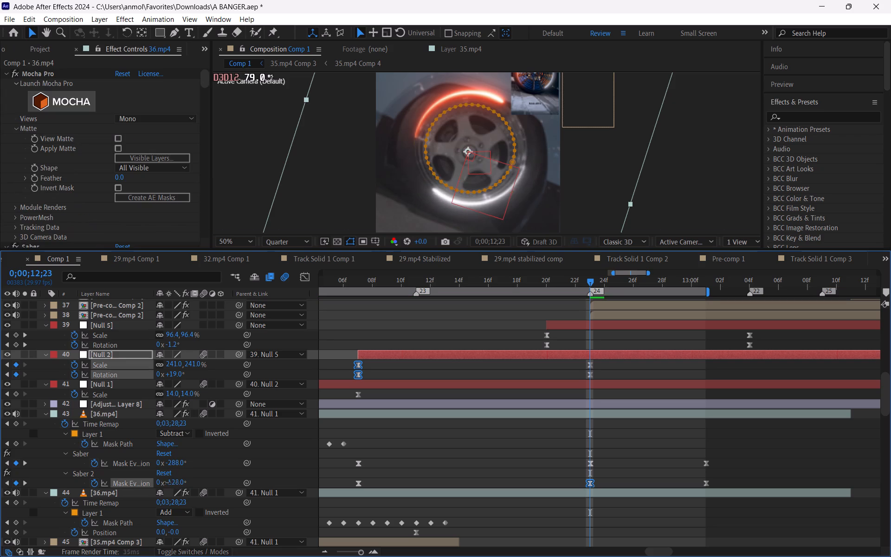
left_click_drag(167, 483, 123, 472)
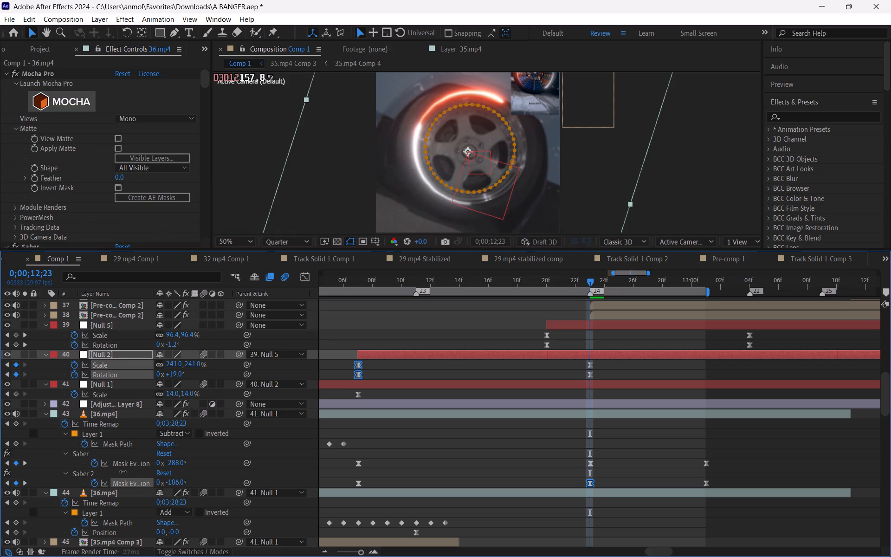
left_click_drag(123, 472, 126, 473)
left_click_drag(179, 462, 167, 465)
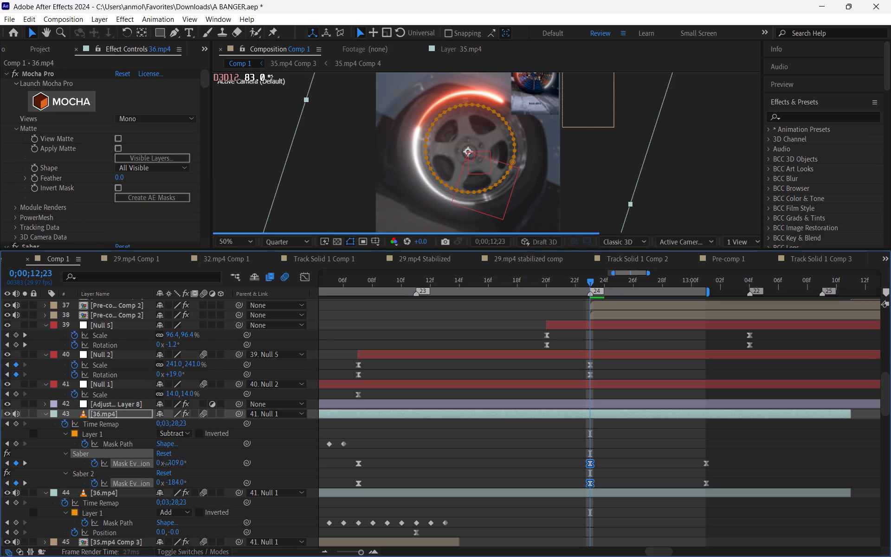
left_click_drag(167, 465, 136, 466)
Slightly lengthen the incoming influence of both Saber Mask Evolution keyframes at 0;00;12;23, using Null 2's Scale curve as reference.
left_click(308, 281)
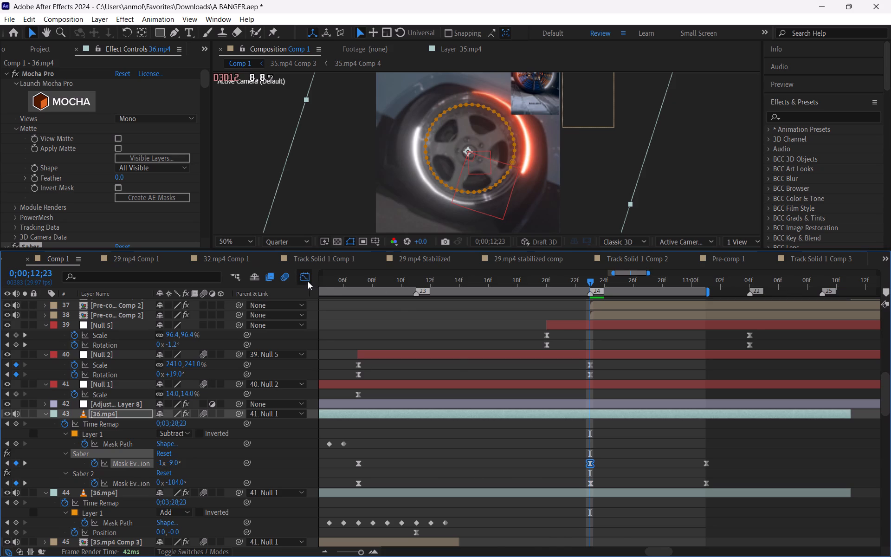
left_click(505, 283)
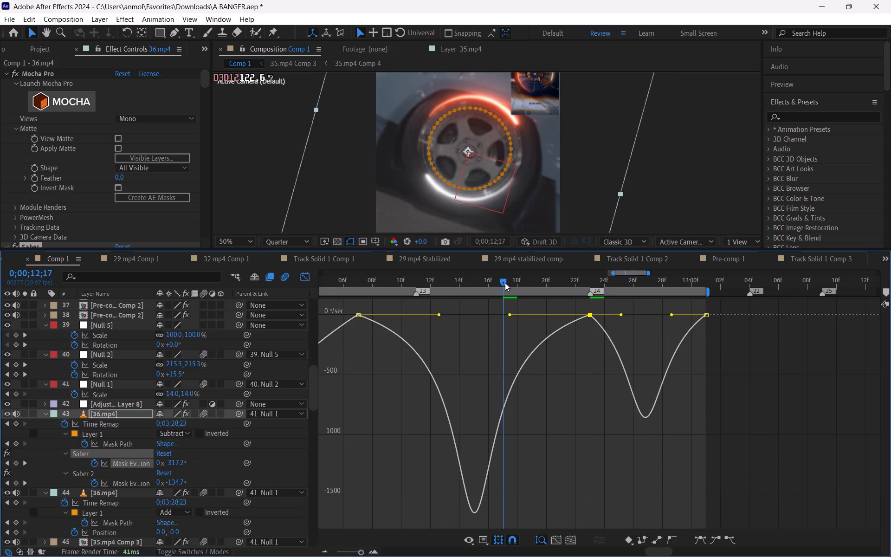
left_click(110, 367)
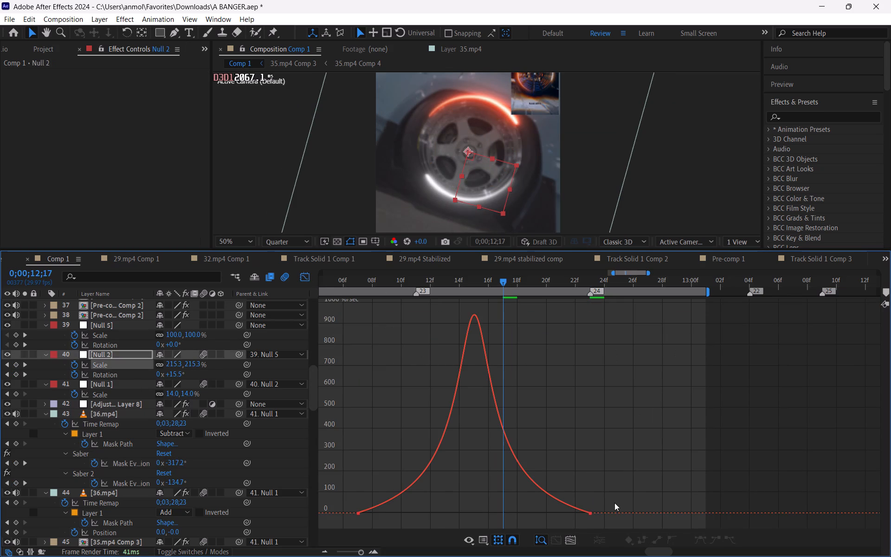
left_click_drag(610, 503, 582, 523)
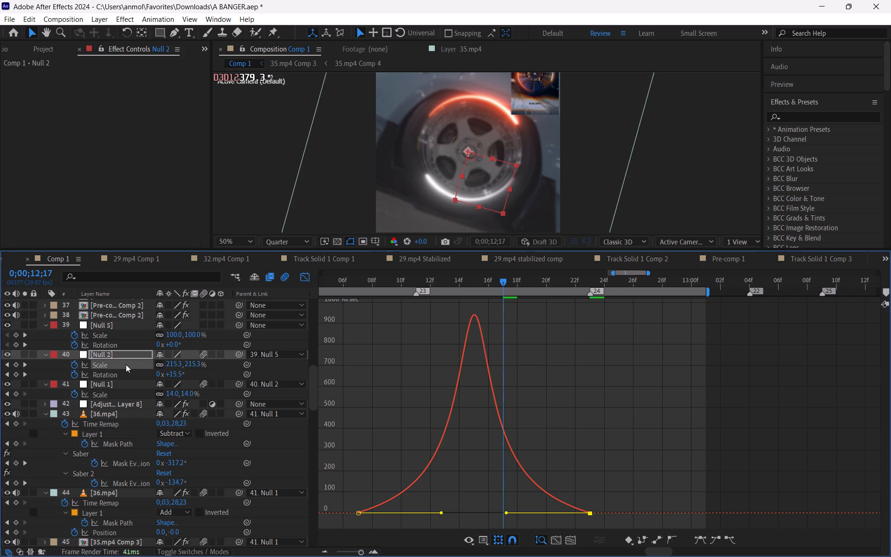
left_click(123, 464)
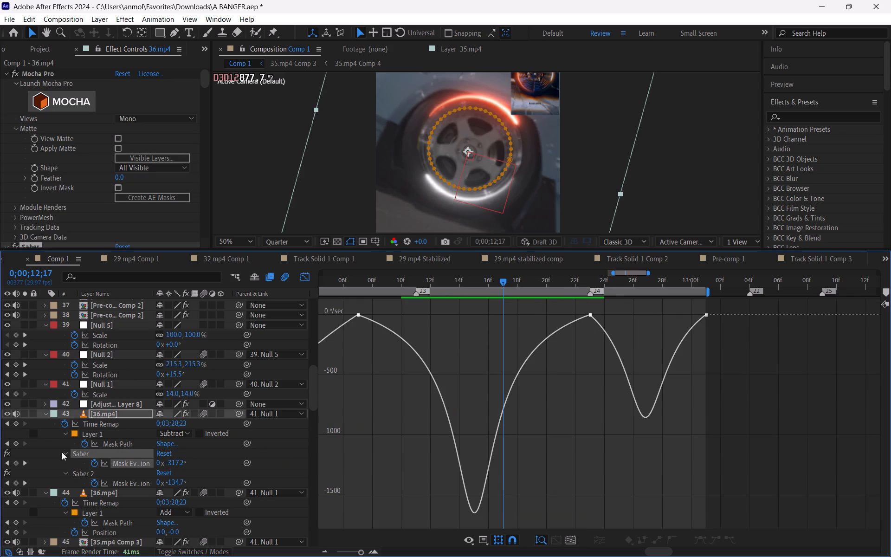
left_click_drag(58, 453, 120, 486)
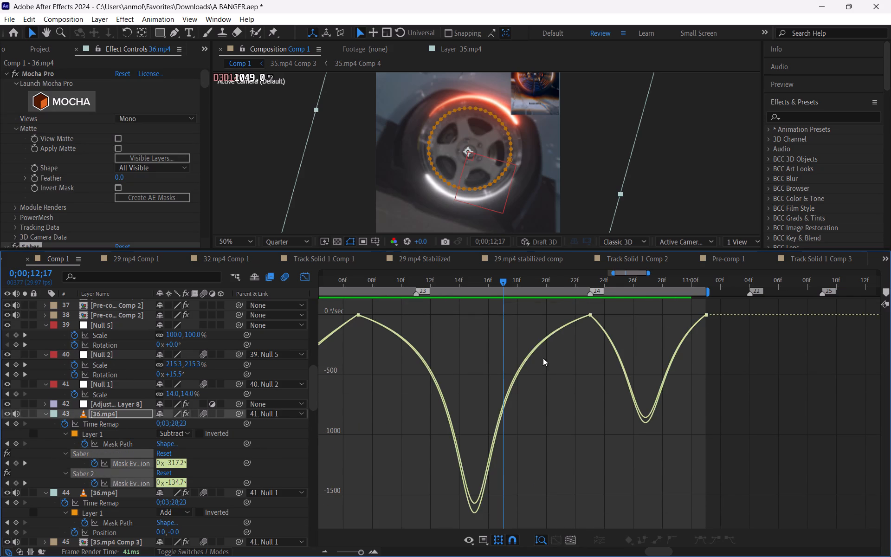
left_click_drag(557, 343, 613, 291)
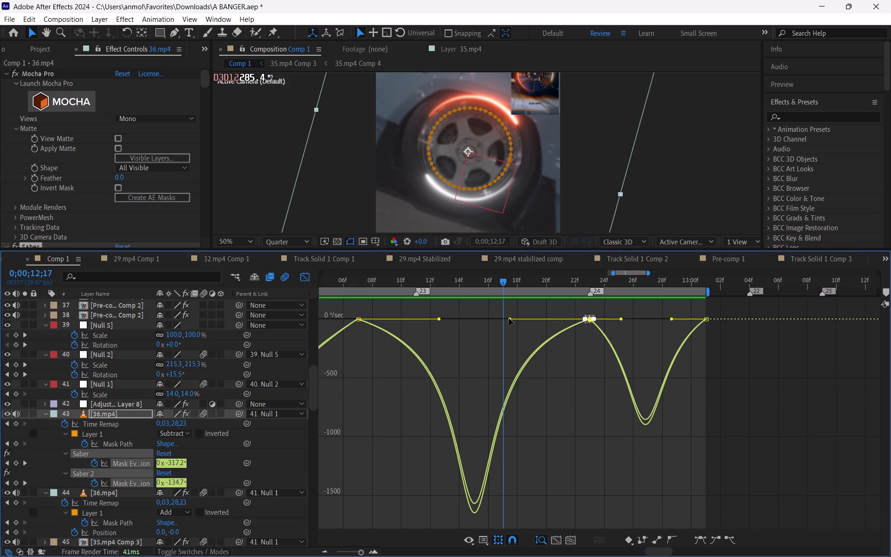
left_click(510, 318)
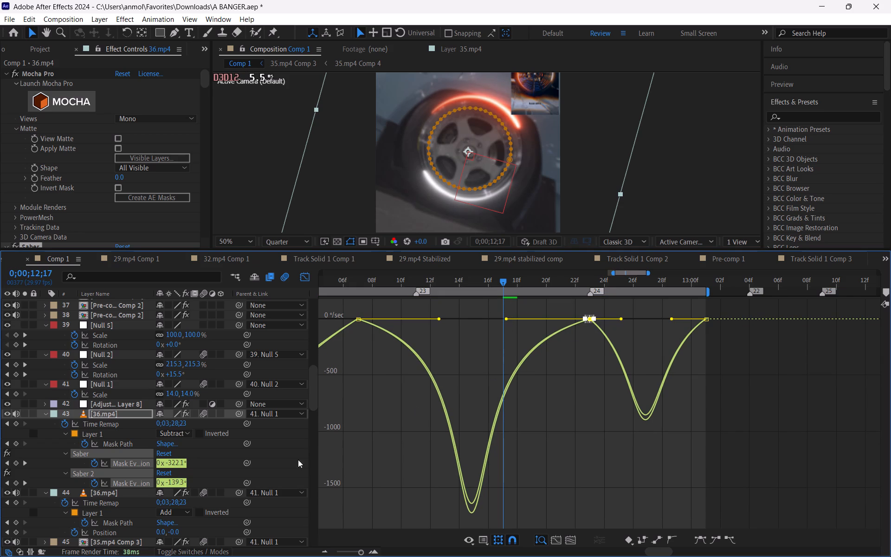
Compare the handles of Null 2's Scale speed curve and both Saber Mask Evolution speed curves at the 0;00;12;07 keyframes.
left_click(102, 364)
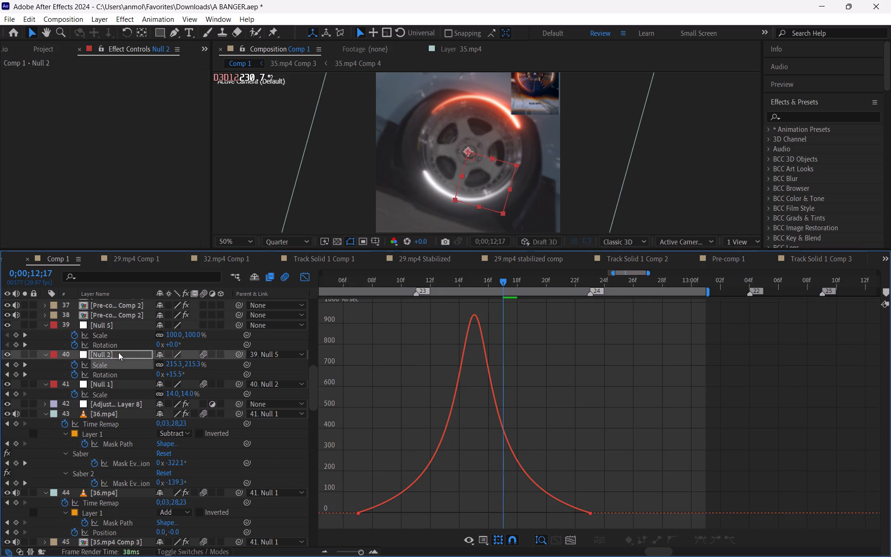
left_click(305, 274)
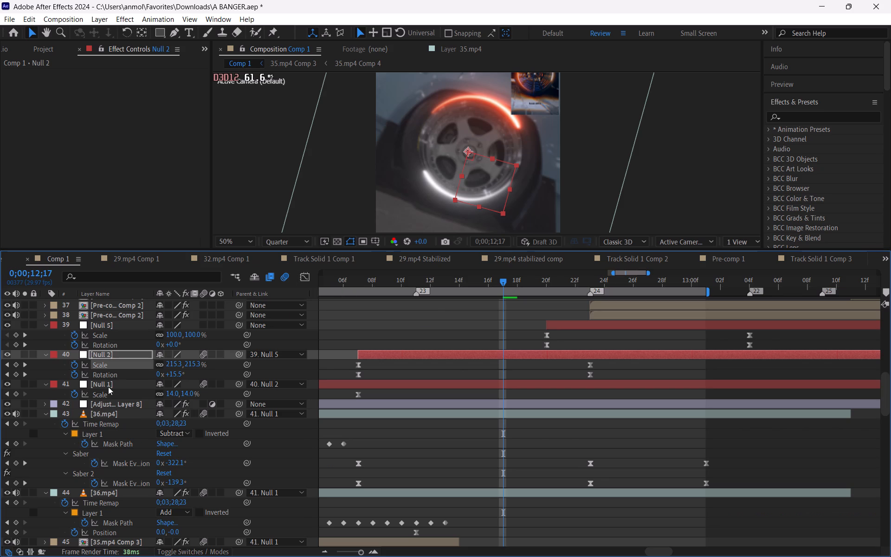
left_click(304, 278)
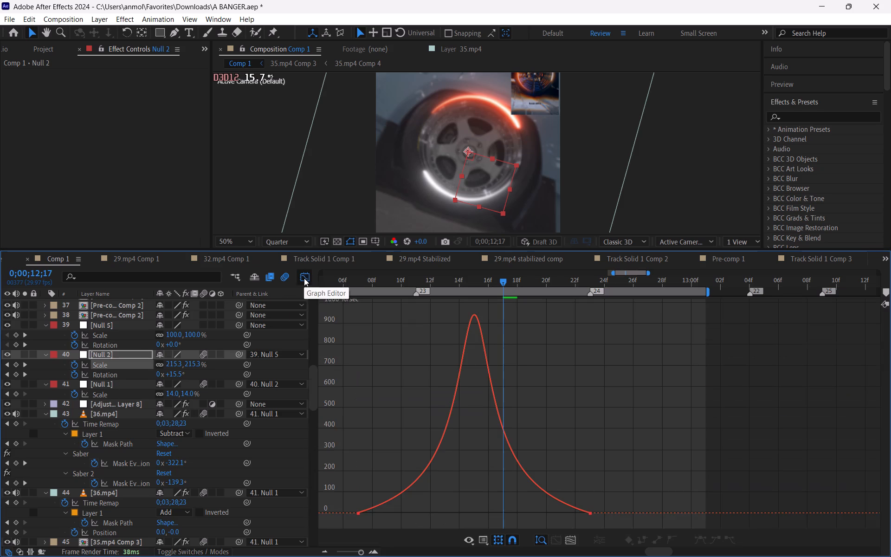
left_click_drag(354, 504, 368, 517)
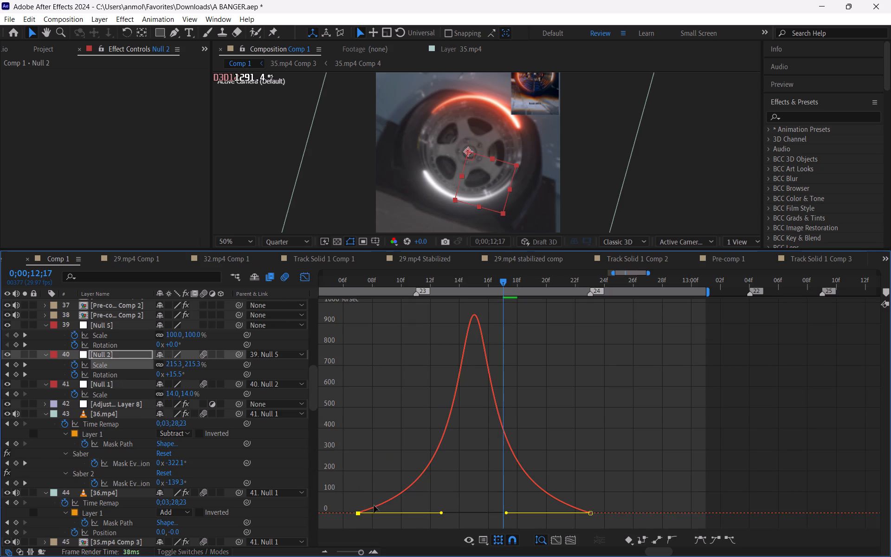
left_click_drag(455, 280, 447, 284)
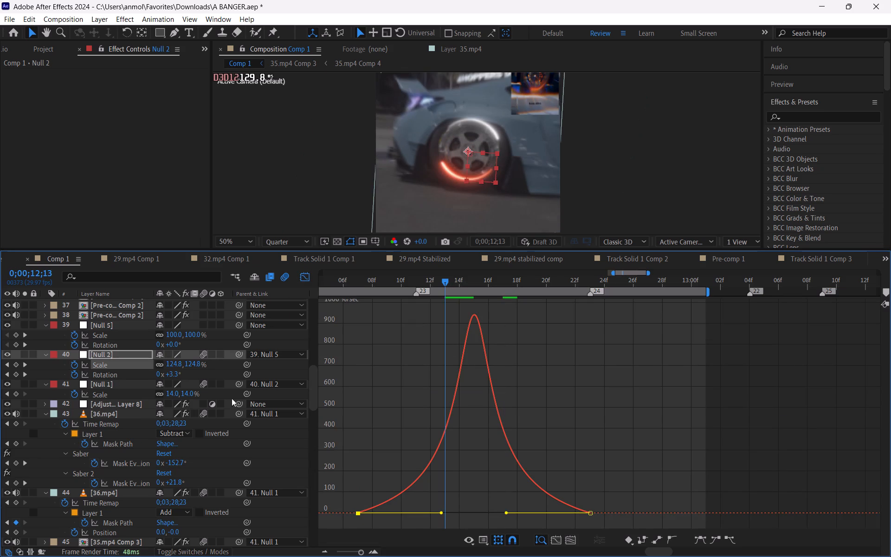
left_click_drag(48, 455, 128, 486)
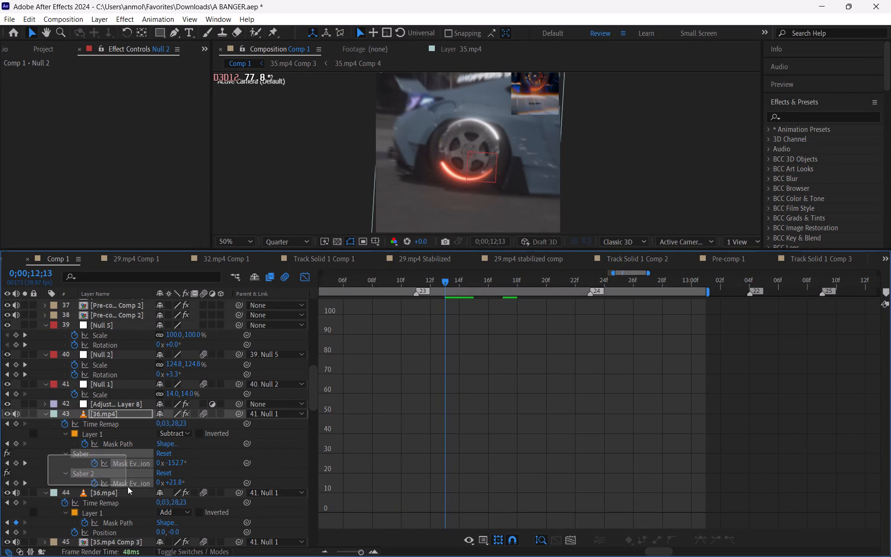
left_click_drag(128, 486, 130, 485)
left_click_drag(351, 328, 362, 314)
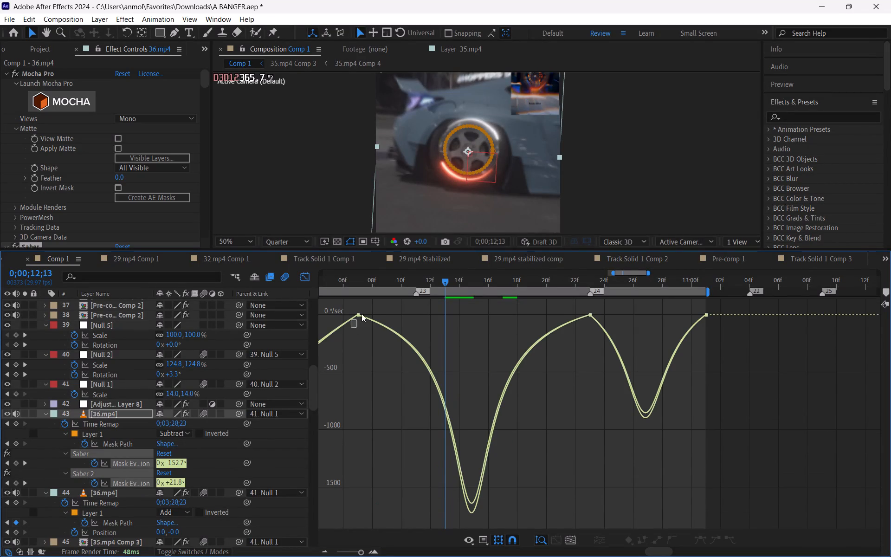
left_click_drag(362, 314, 364, 308)
Scrub the wheel shot back and forth between 0;00;11;19 and 0;00;12;25 and play its preview to check the Saber glow's motion.
left_click_drag(448, 284, 499, 318)
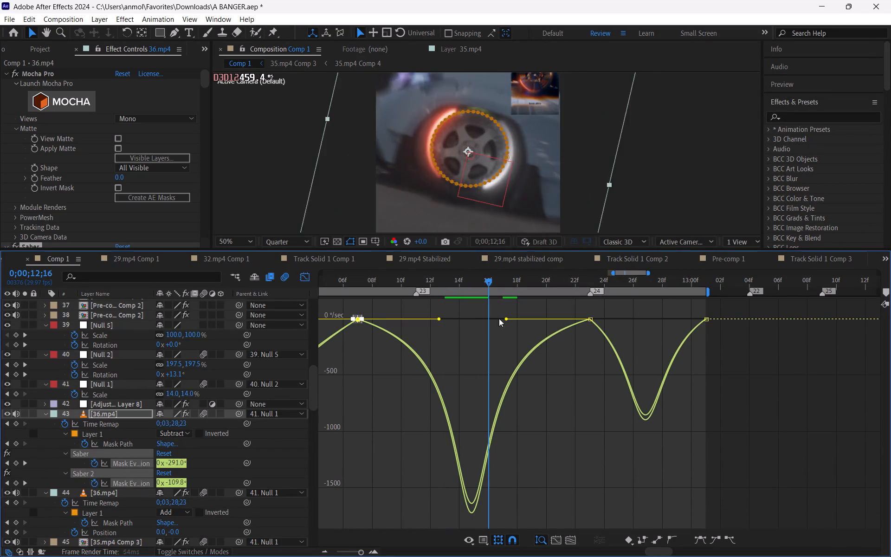
left_click_drag(499, 318, 626, 382)
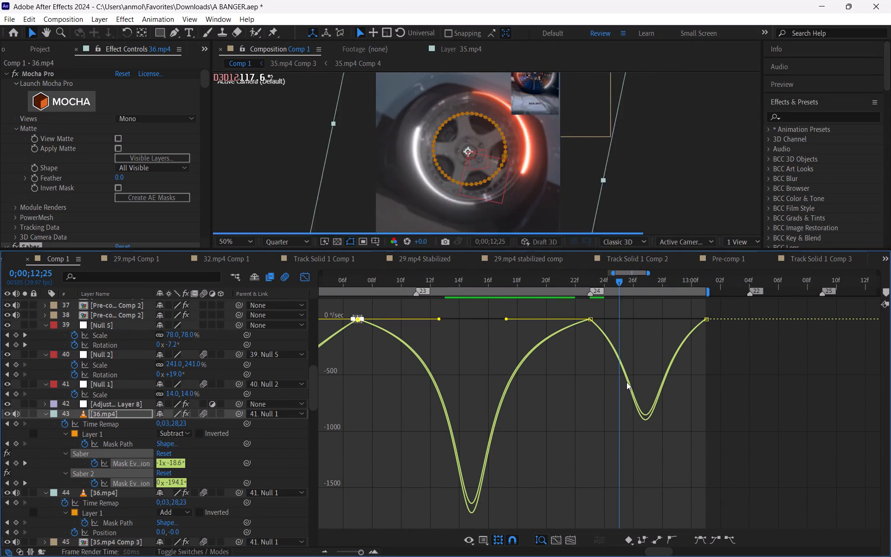
left_click_drag(626, 382, 552, 359)
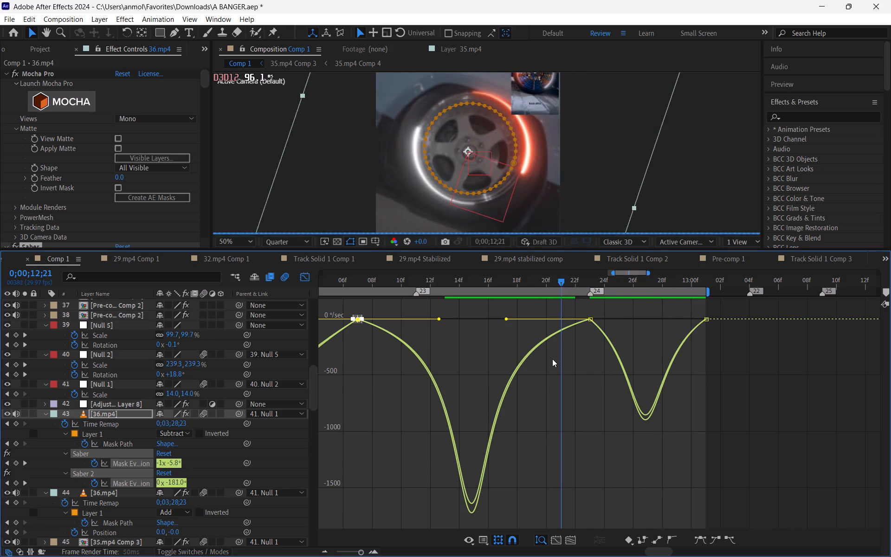
left_click_drag(552, 359, 471, 347)
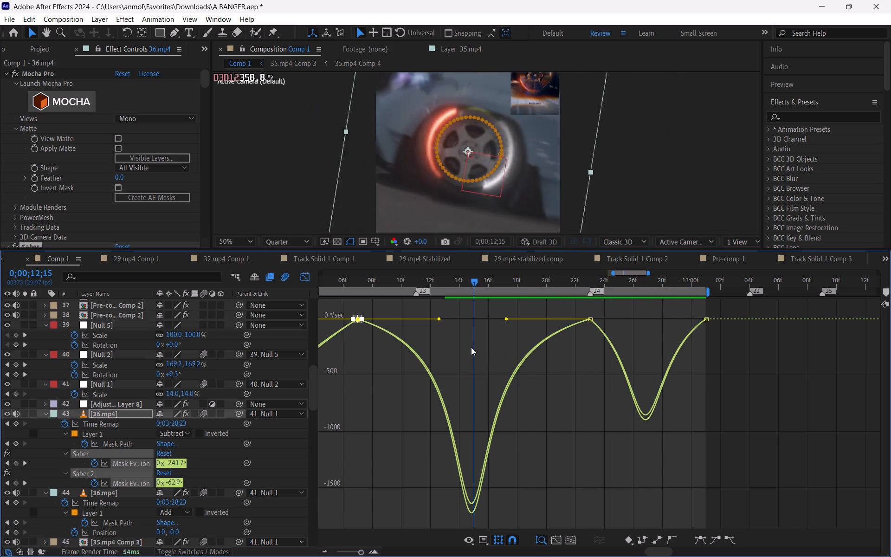
left_click_drag(471, 347, 390, 358)
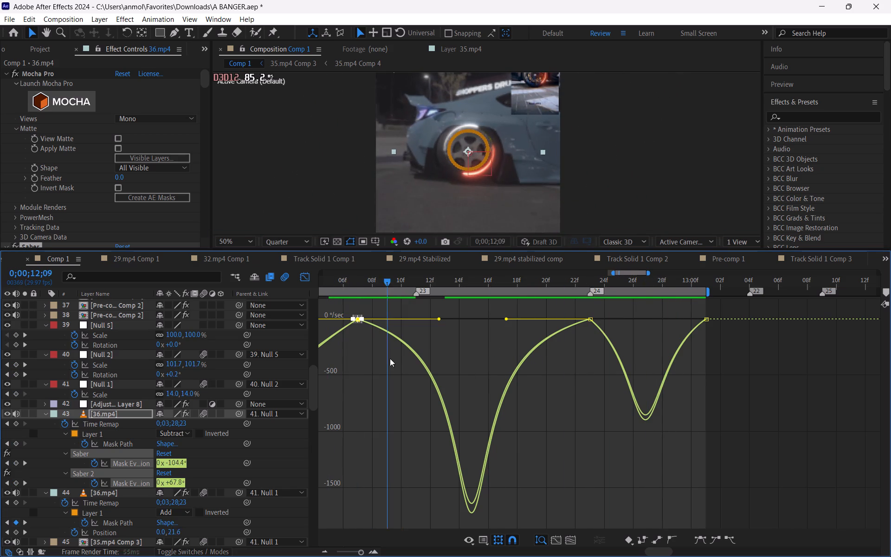
left_click_drag(390, 358, 303, 370)
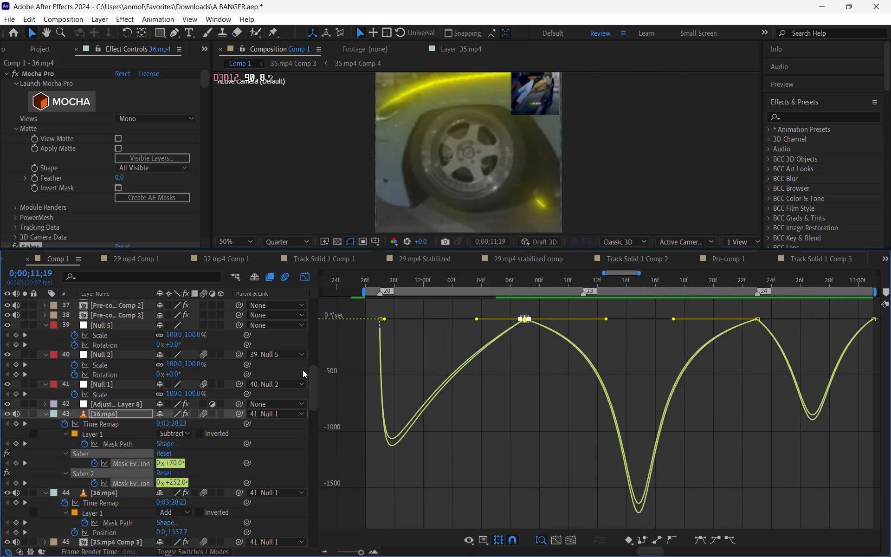
left_click_drag(303, 370, 555, 388)
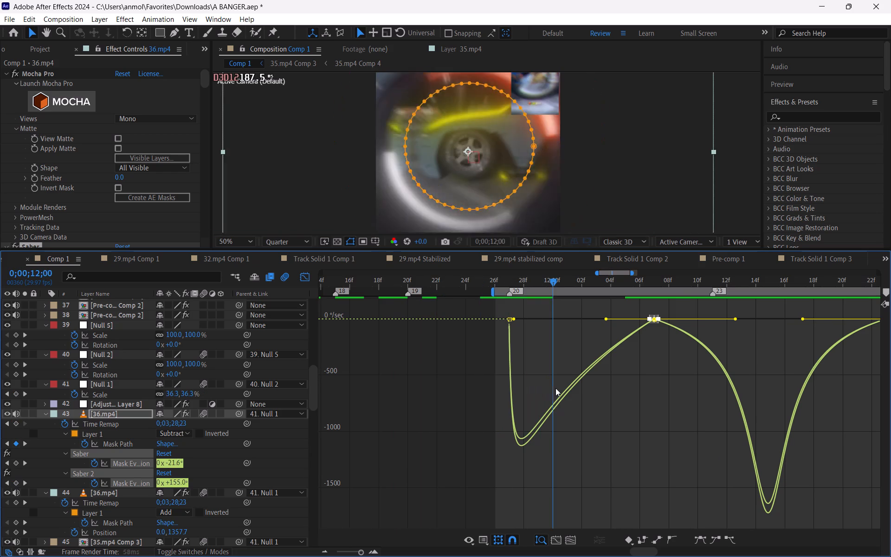
left_click_drag(555, 388, 620, 398)
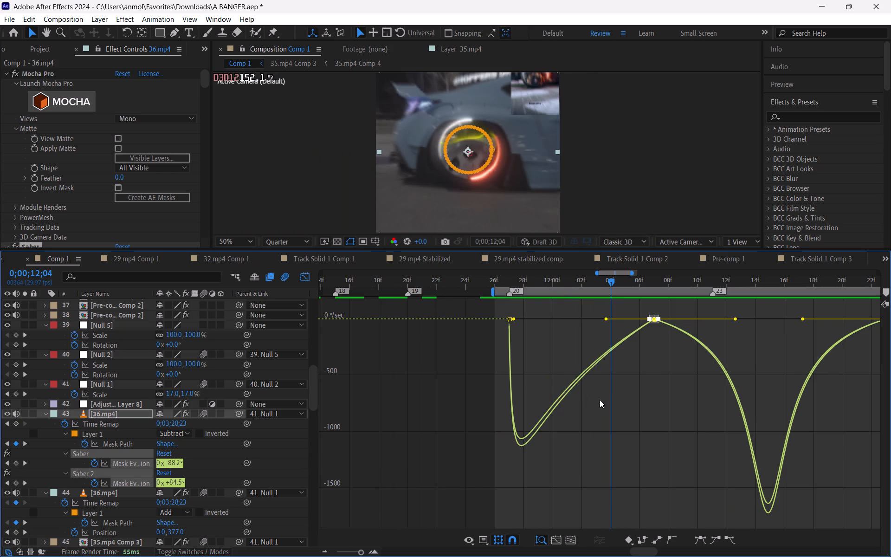
key("space")
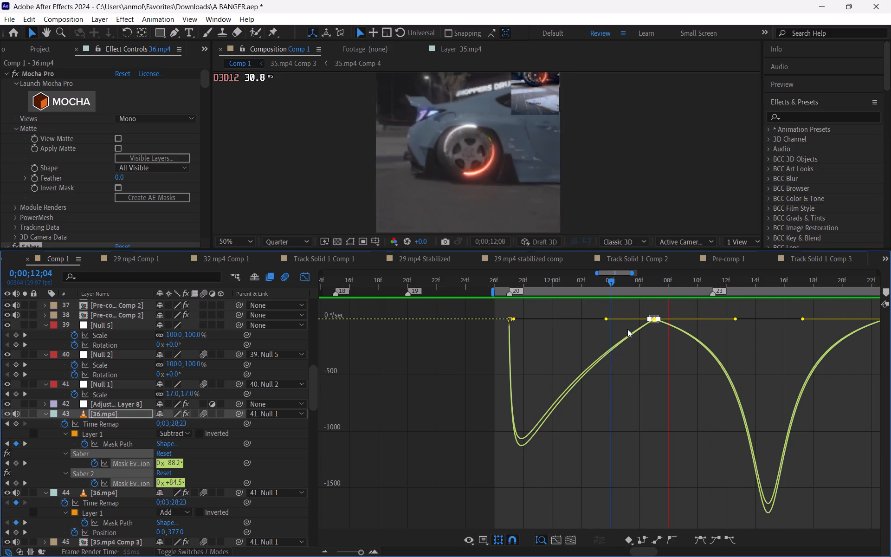
Scrub between 0;00;12;01 and 0;00;13;04, examining how the Saber glow's rotation follows the wheel, especially around 0;00;12;17.
left_click_drag(627, 283, 711, 322)
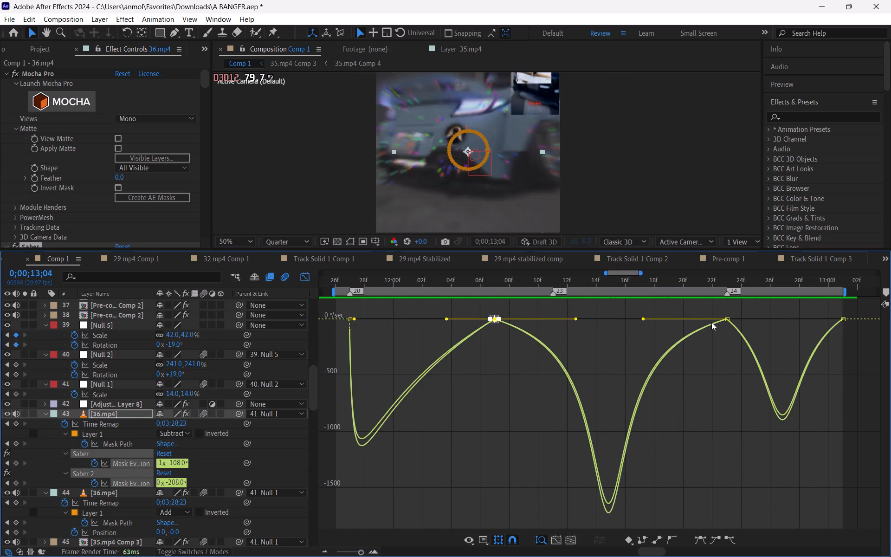
left_click_drag(711, 322, 382, 310)
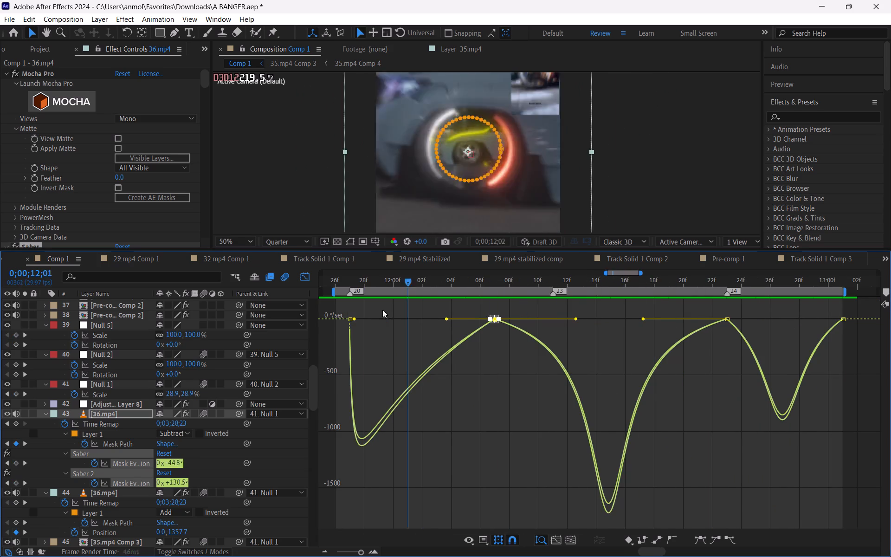
left_click_drag(382, 310, 454, 352)
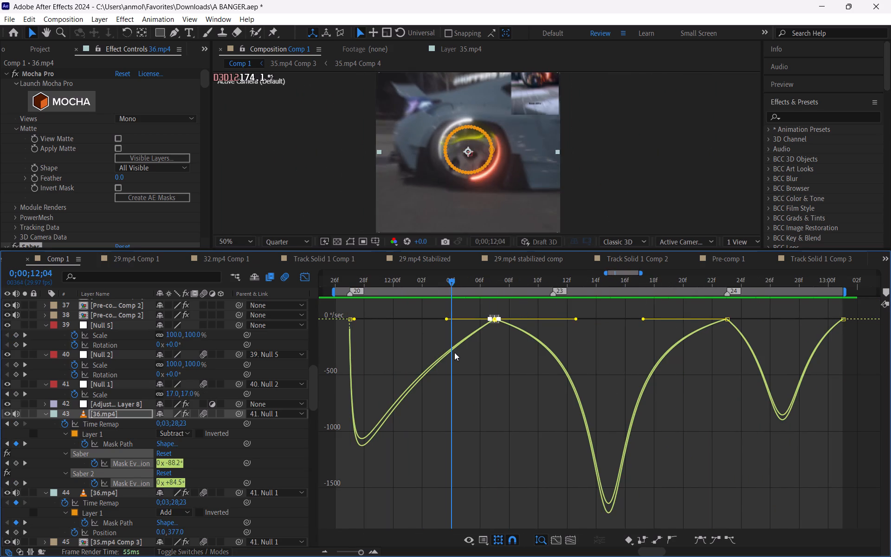
left_click_drag(454, 352, 586, 393)
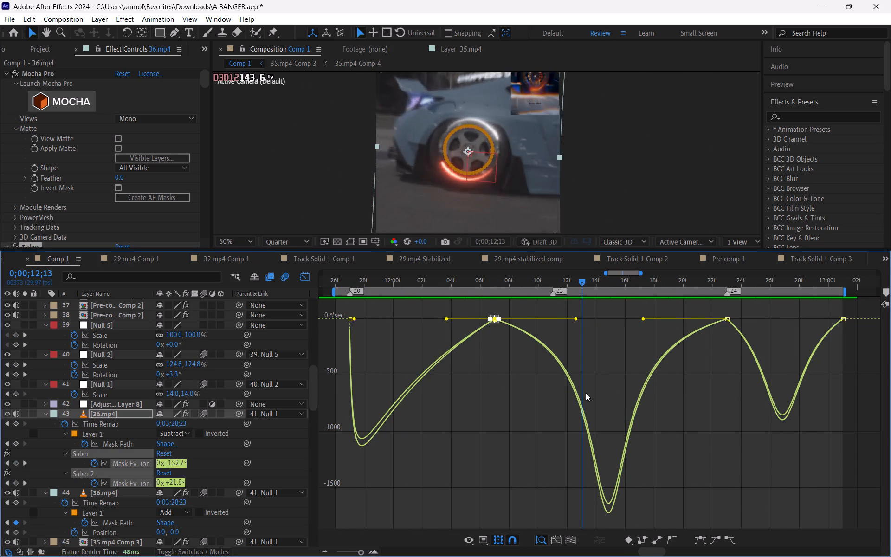
left_click_drag(586, 393, 651, 408)
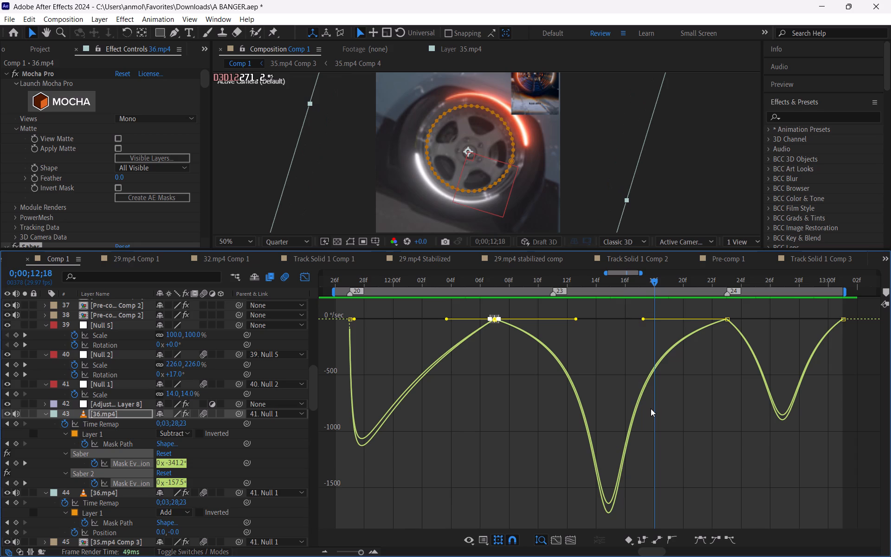
left_click_drag(651, 408, 710, 421)
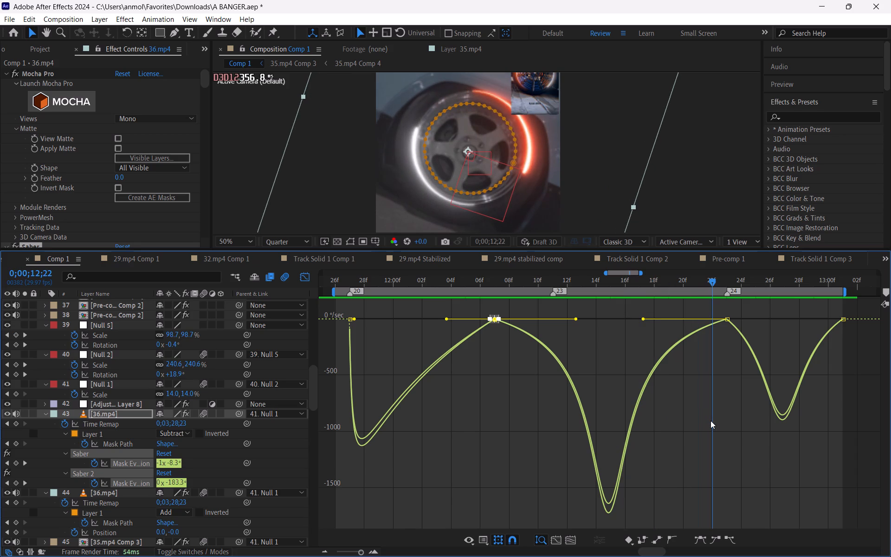
left_click_drag(710, 421, 560, 388)
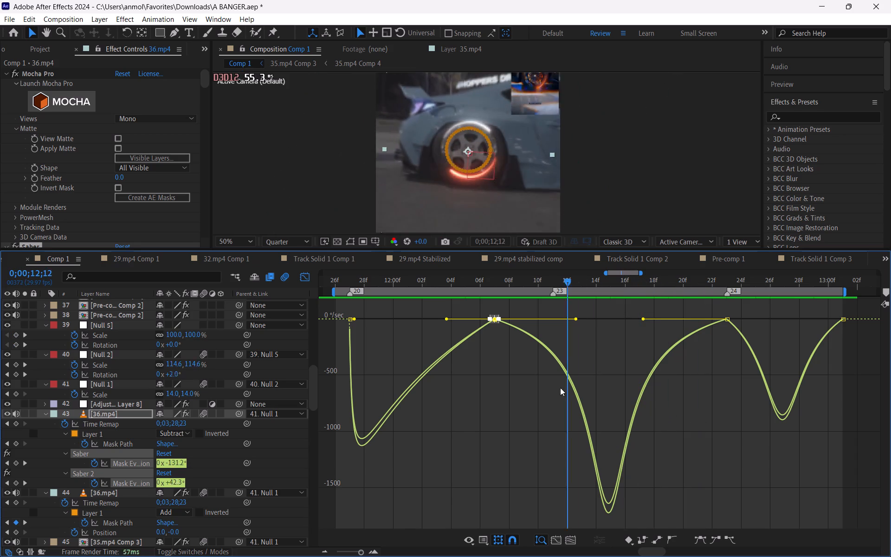
left_click_drag(560, 388, 547, 392)
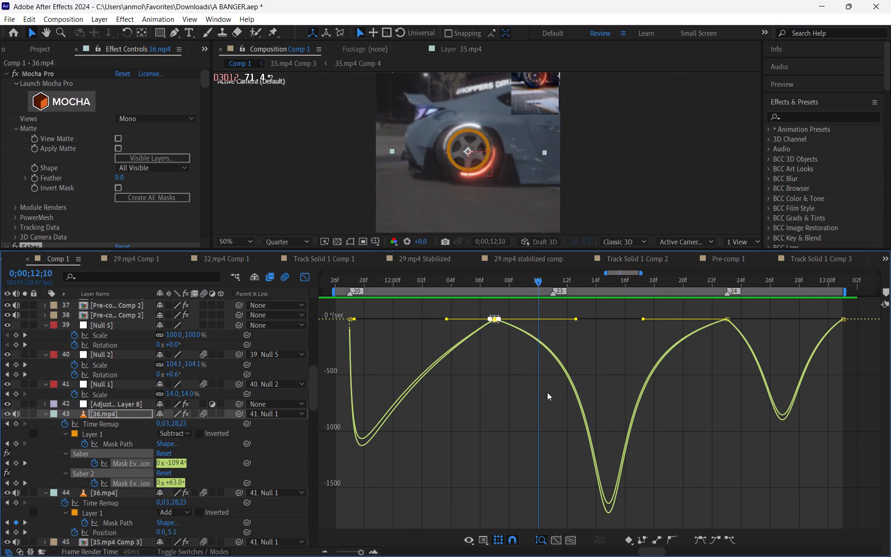
left_click_drag(547, 392, 641, 417)
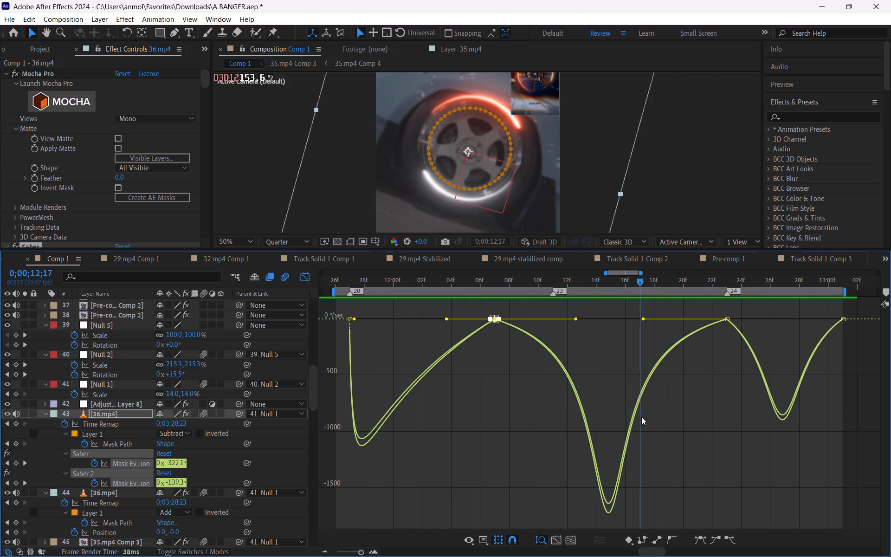
left_click_drag(641, 417, 644, 423)
left_click_drag(644, 423, 643, 420)
left_click_drag(643, 420, 649, 424)
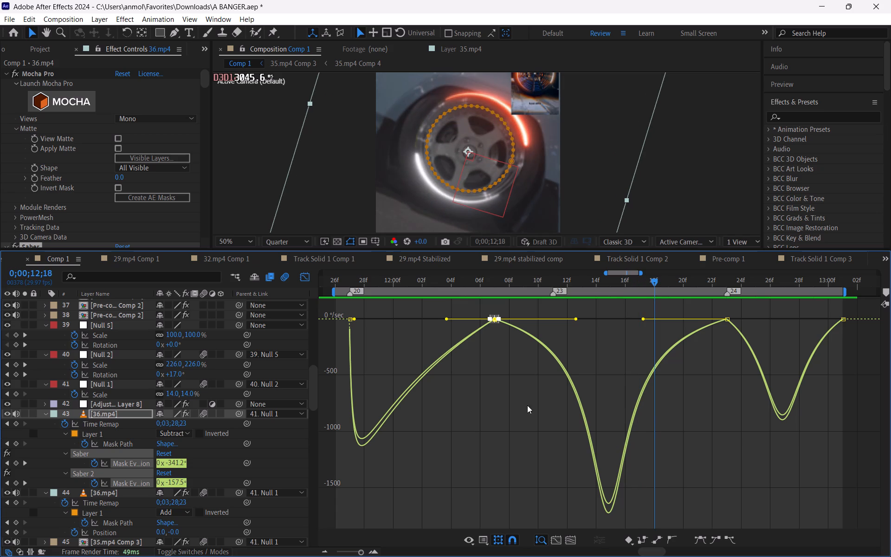
At 0;00;12;23 on layer 43, set Saber's Mask Evolution to 0x-325° and Saber 2's Mask Evolution to 0x-140°.
left_click(299, 281)
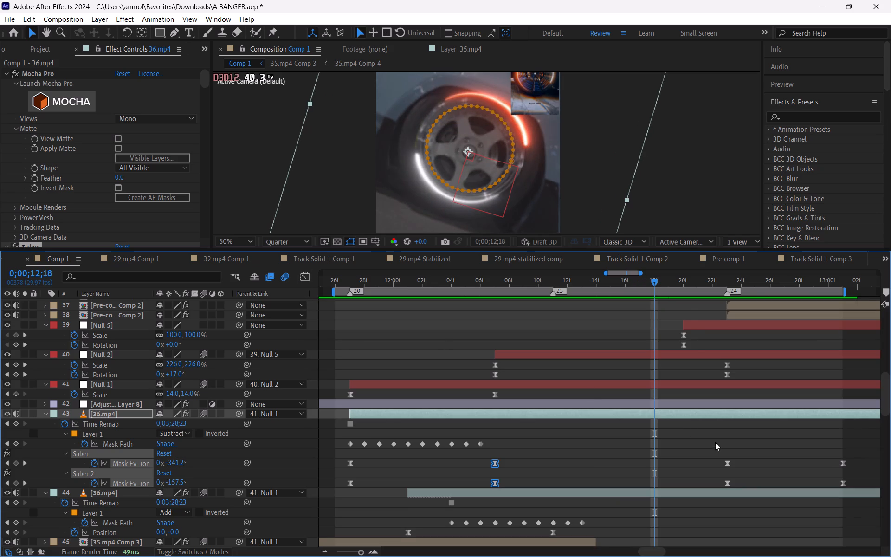
left_click_drag(712, 277, 723, 282)
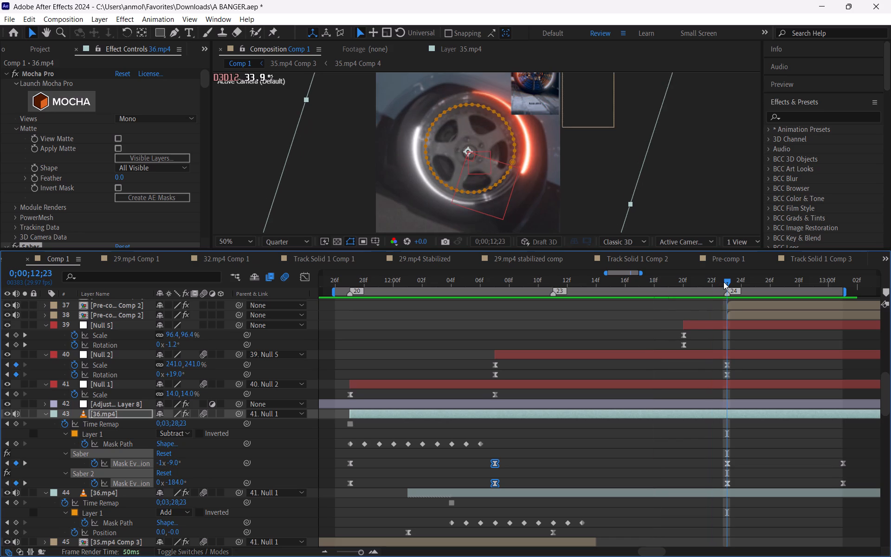
left_click_drag(179, 482, 203, 483)
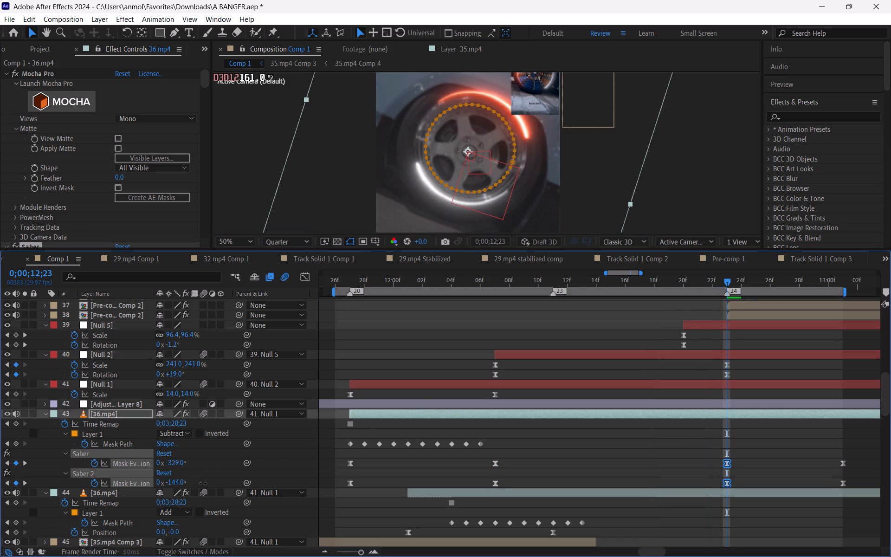
left_click_drag(203, 483, 204, 484)
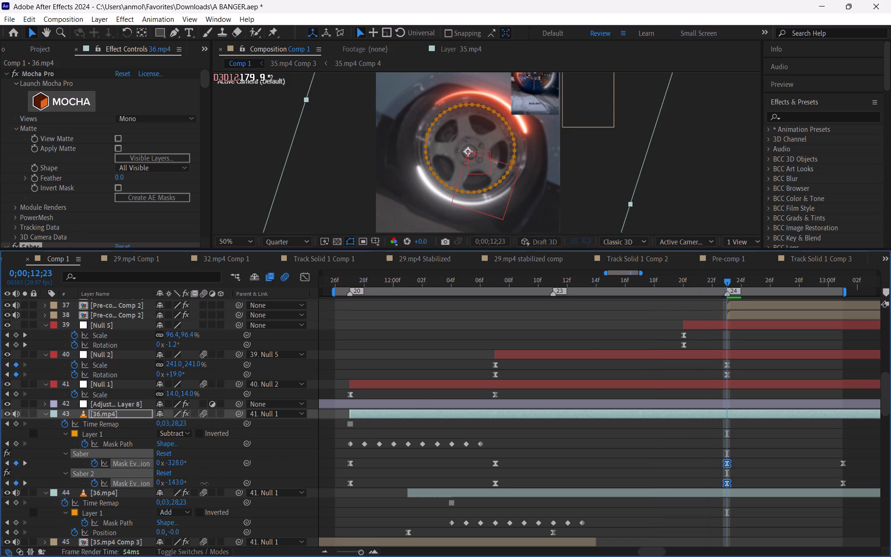
left_click_drag(204, 484, 205, 483)
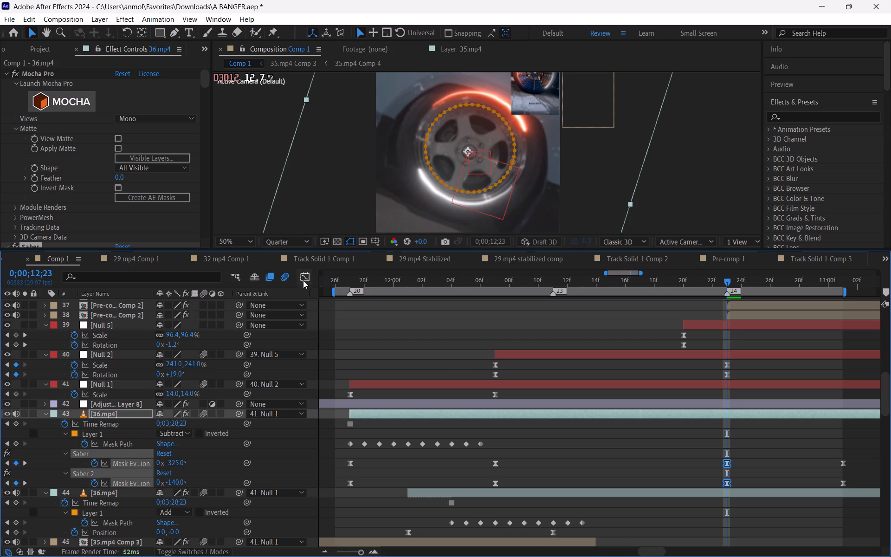
Show both Saber Mask Evolution curves in the Graph Editor and preview the wheel shot.
left_click(303, 280)
key("space")
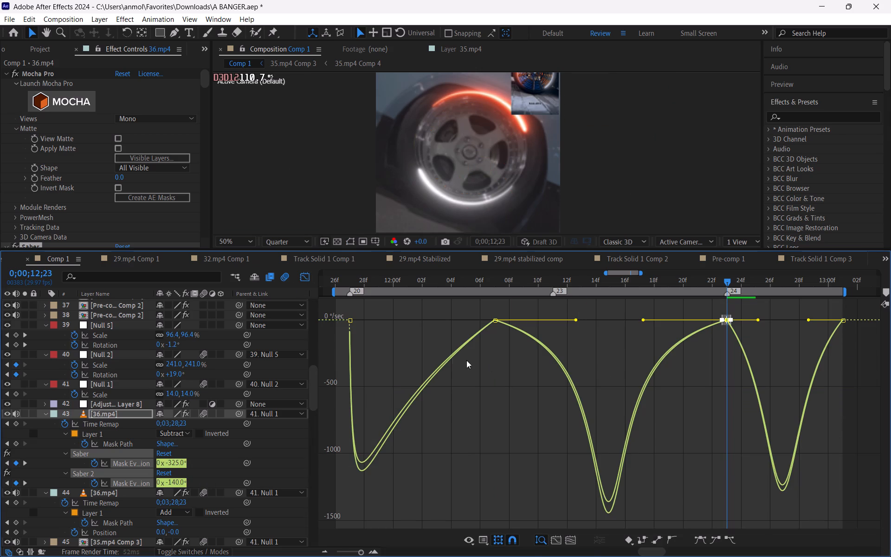
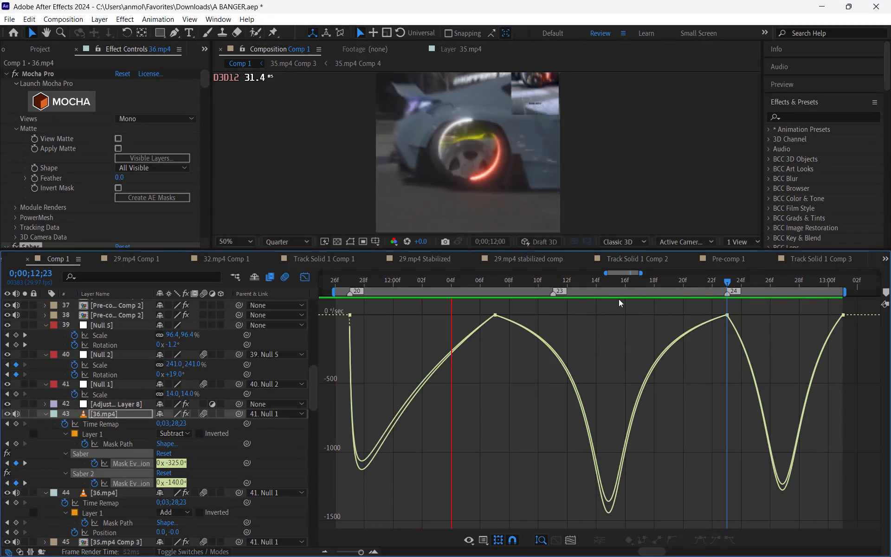
Move layer 43's Saber and Saber 2 Mask Evolution keyframes at 0;00;12;23 to 0;00;12;20.
left_click_drag(618, 284, 618, 283)
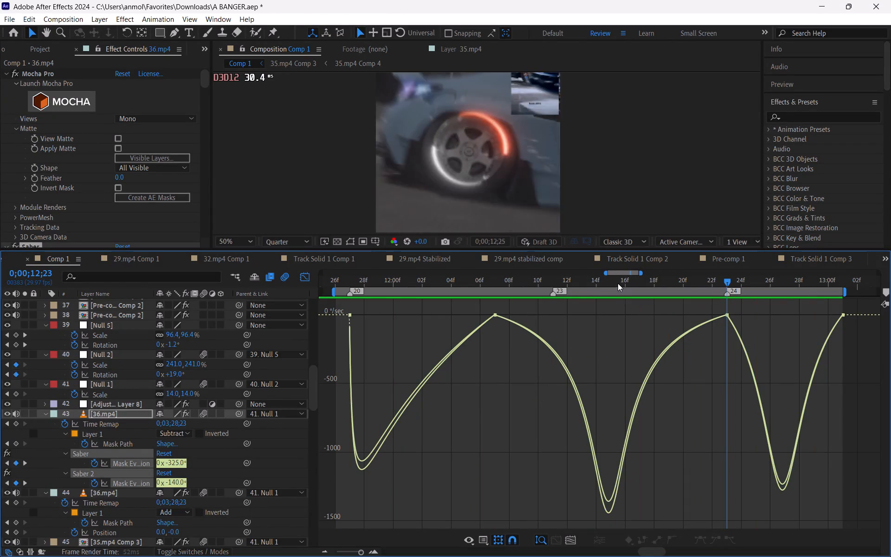
left_click_drag(618, 283, 660, 327)
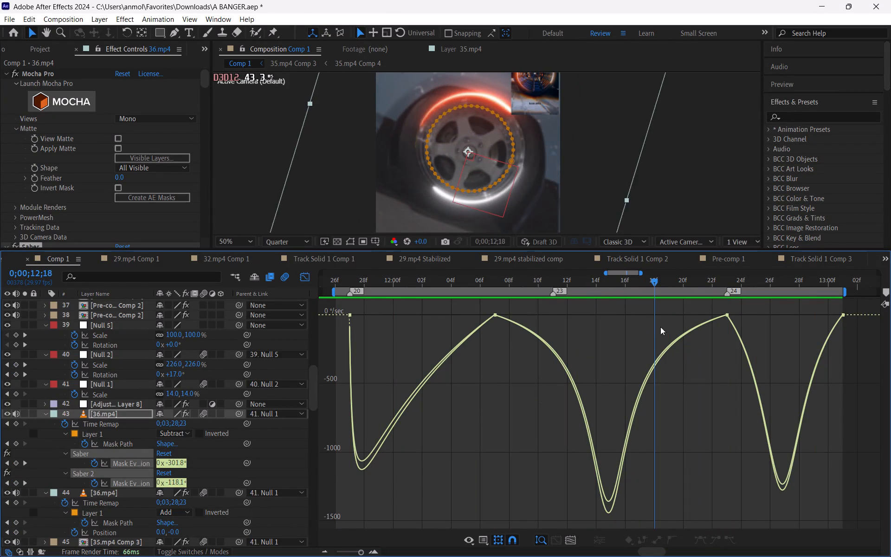
left_click_drag(660, 327, 718, 363)
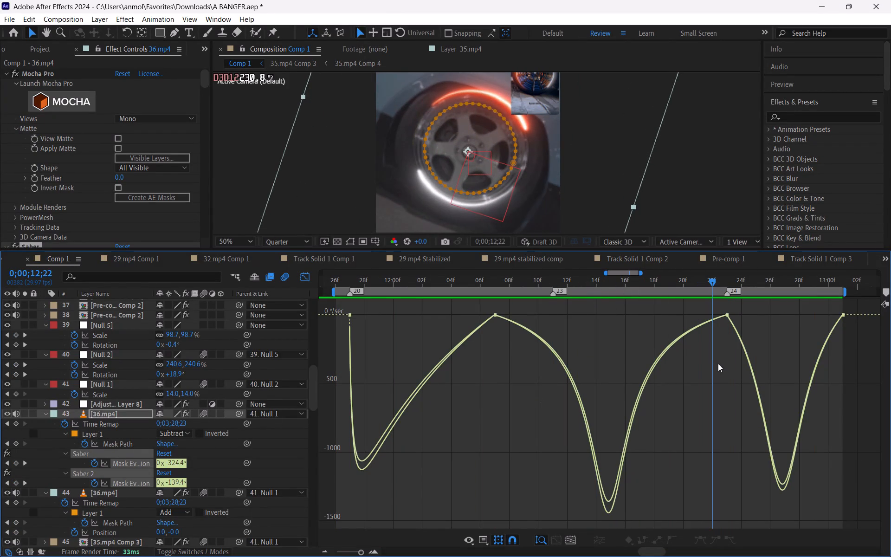
left_click_drag(718, 363, 694, 371)
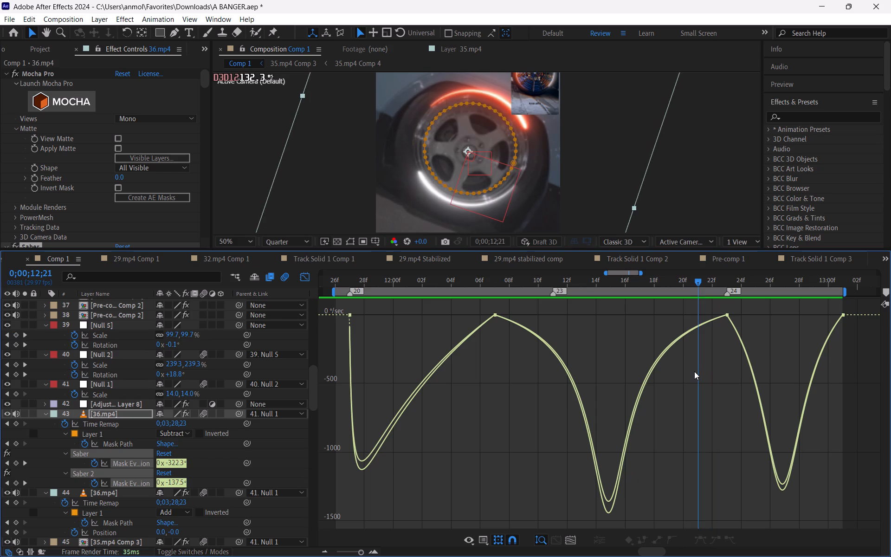
left_click_drag(694, 371, 689, 372)
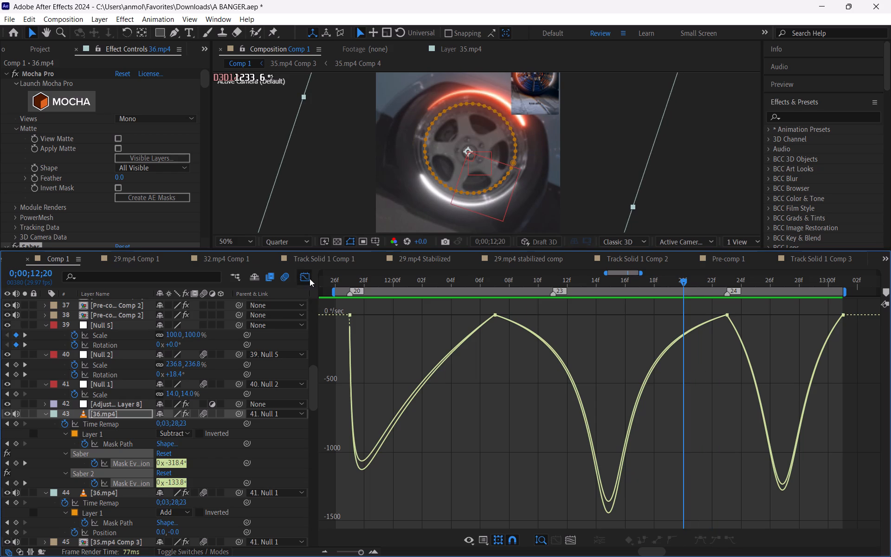
left_click(310, 278)
left_click_drag(733, 461, 726, 483)
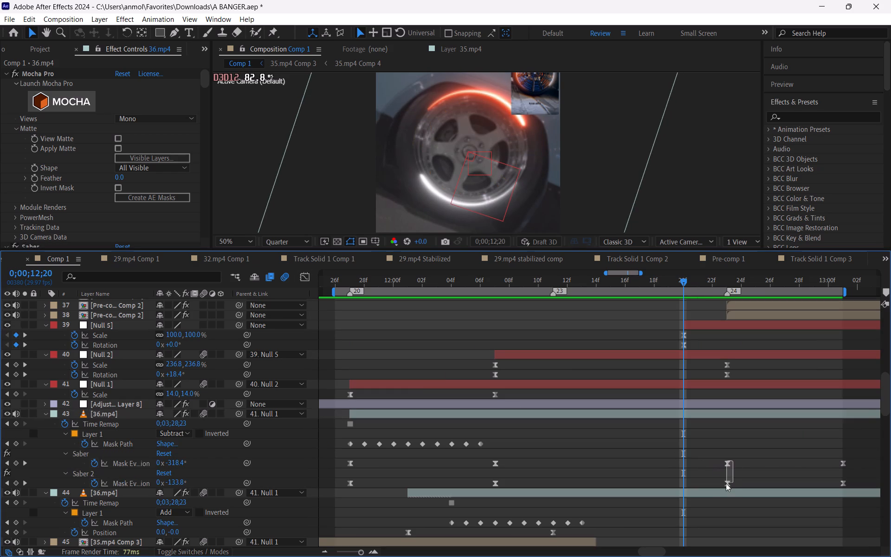
left_click_drag(726, 483, 722, 484)
left_click_drag(727, 482, 687, 480)
Show the Mask Evolution curves in the Graph Editor, then scrub and preview the wheel shot between 0;00;11;27 and 0;00;12;29.
left_click(304, 272)
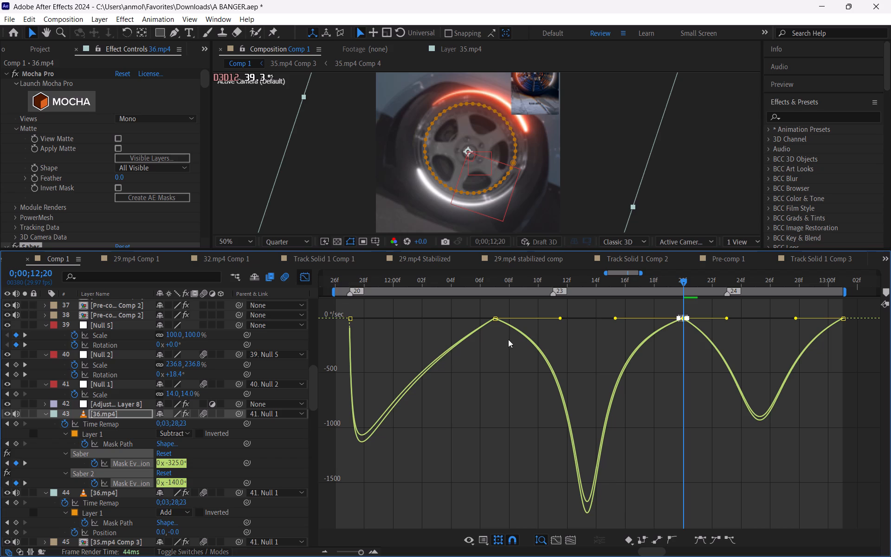
left_click_drag(674, 282, 740, 340)
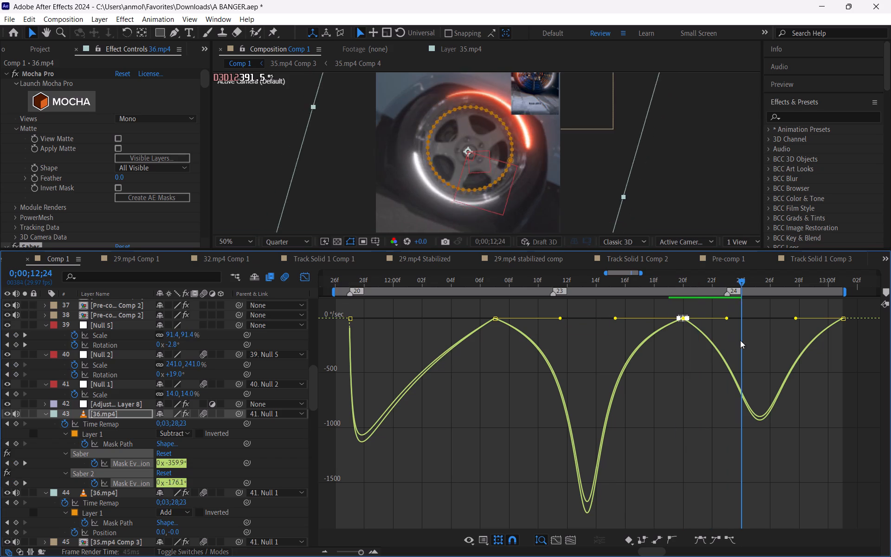
left_click_drag(740, 340, 819, 395)
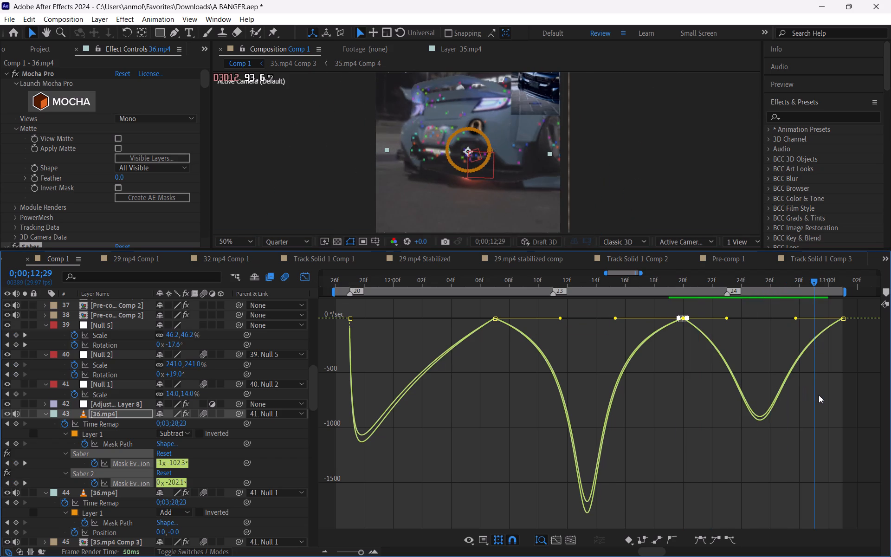
left_click_drag(819, 395, 627, 350)
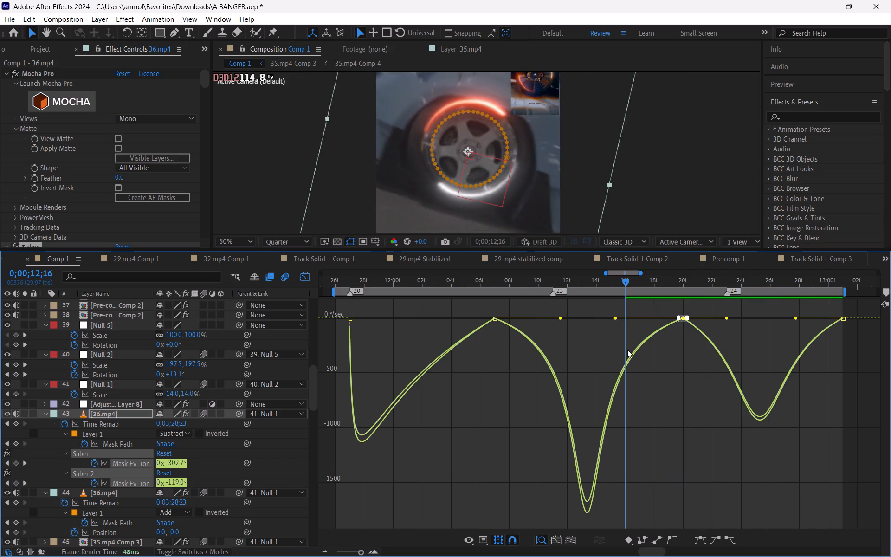
left_click_drag(627, 350, 516, 321)
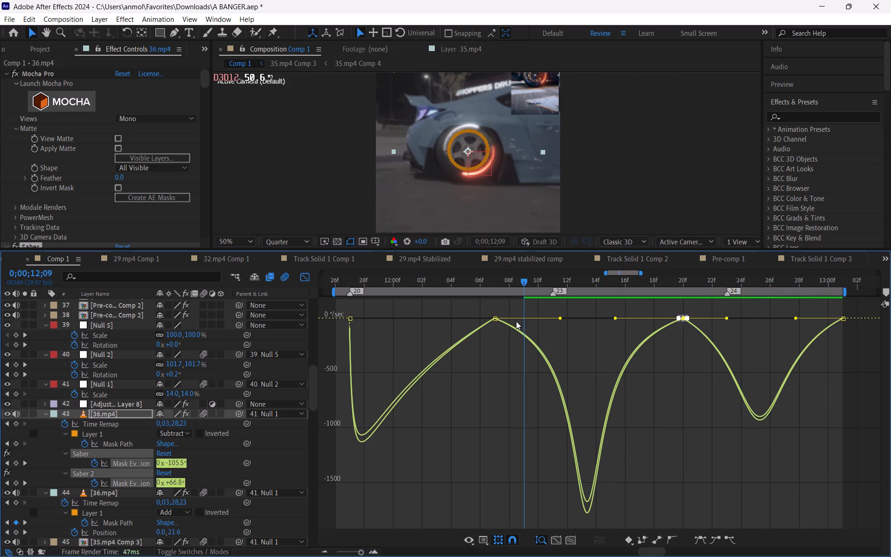
left_click_drag(516, 321, 374, 335)
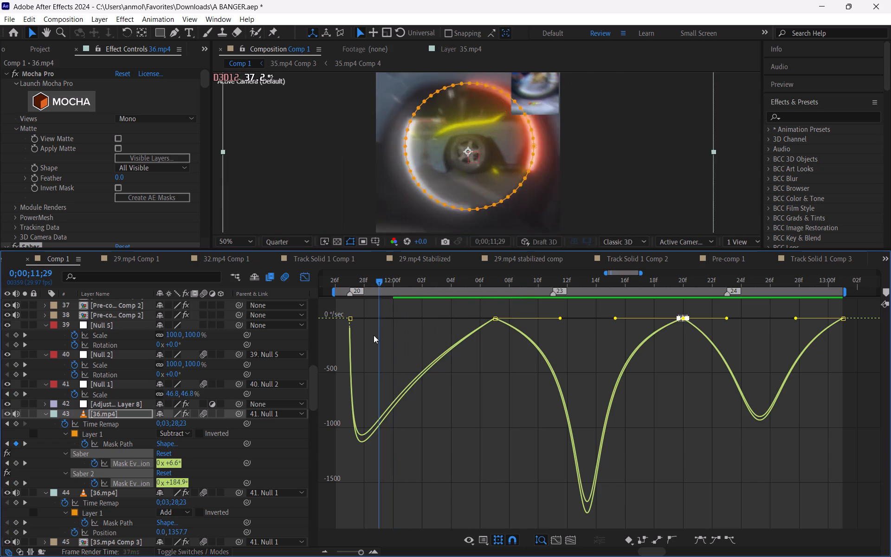
left_click_drag(374, 335, 351, 343)
key("space")
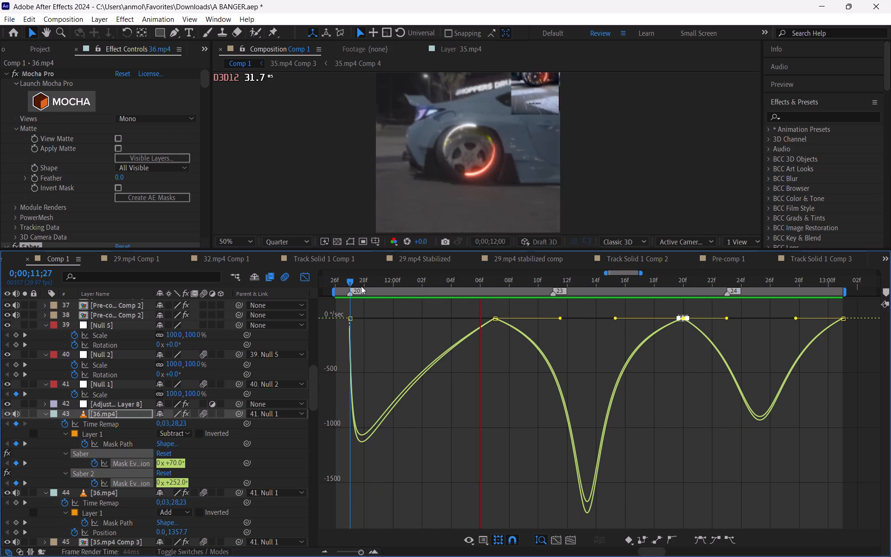
left_click(361, 286)
left_click(359, 284)
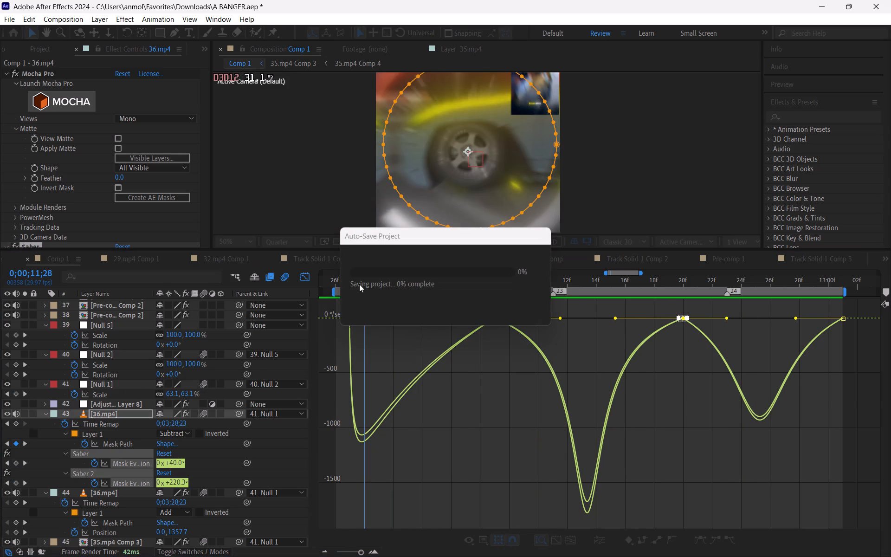
Save the project.
key("ctrl+s")
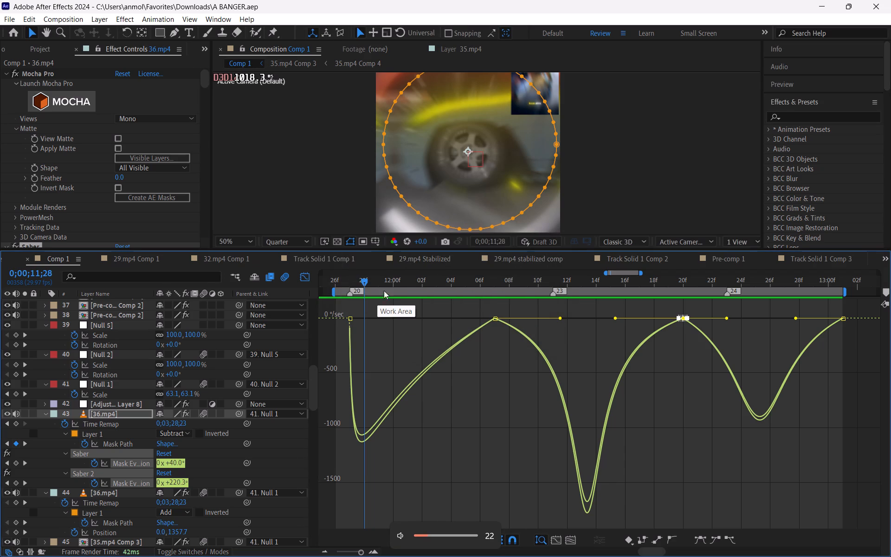
Return to the layer-bar view and scrub back through the earlier shots to marker 10 at 0;00;08;10.
left_click(300, 273)
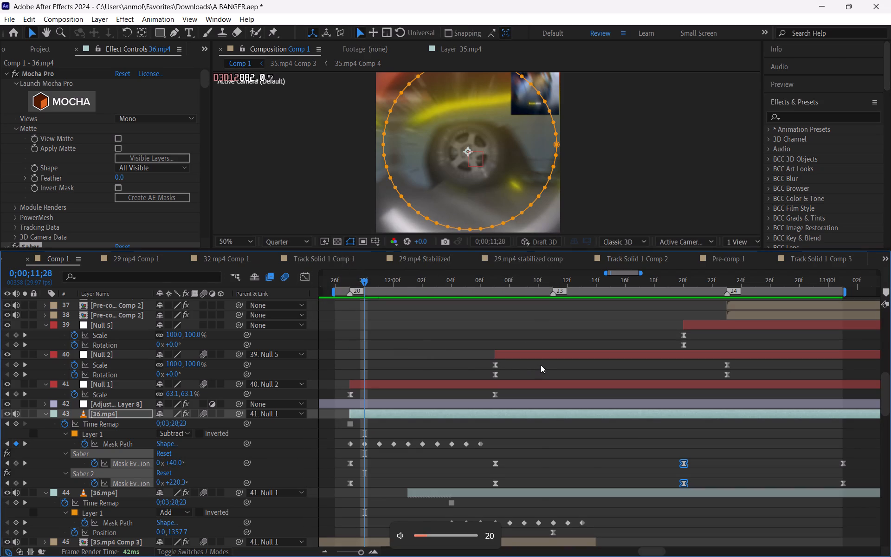
key("minus")
key("minus")
key("minus")
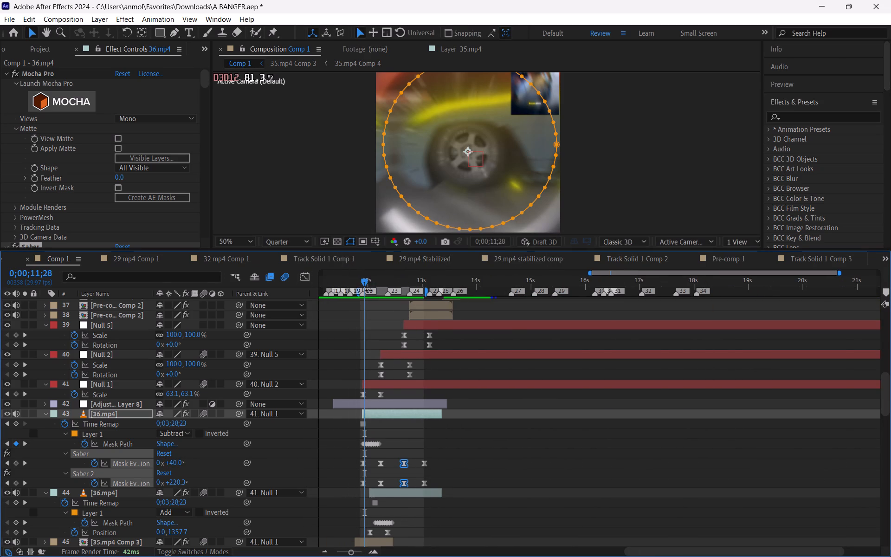
left_click_drag(357, 289, 327, 283)
left_click_drag(327, 283, 325, 283)
left_click_drag(334, 285, 330, 290)
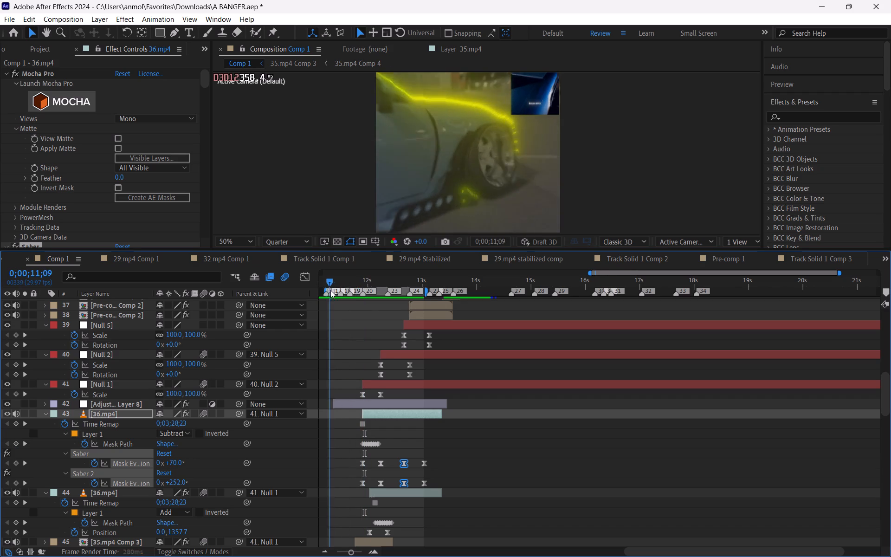
left_click_drag(330, 290, 369, 313)
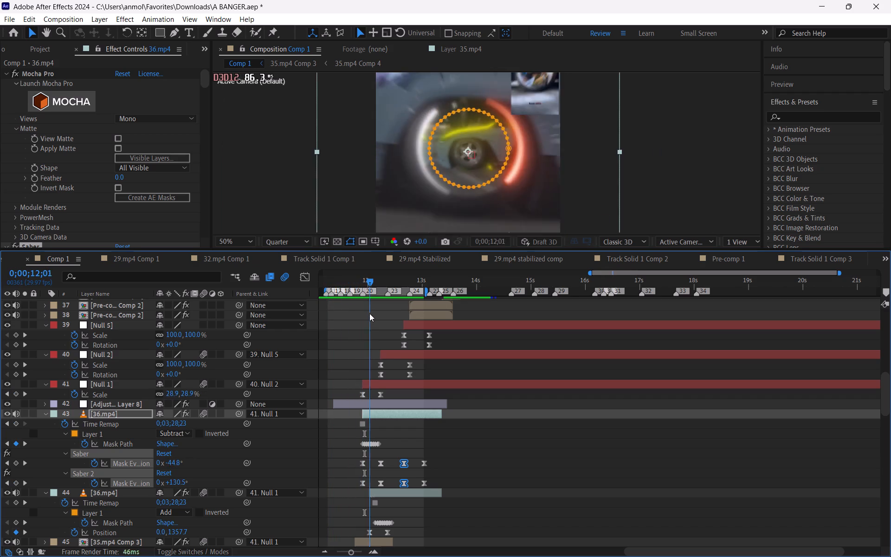
left_click_drag(369, 313, 381, 327)
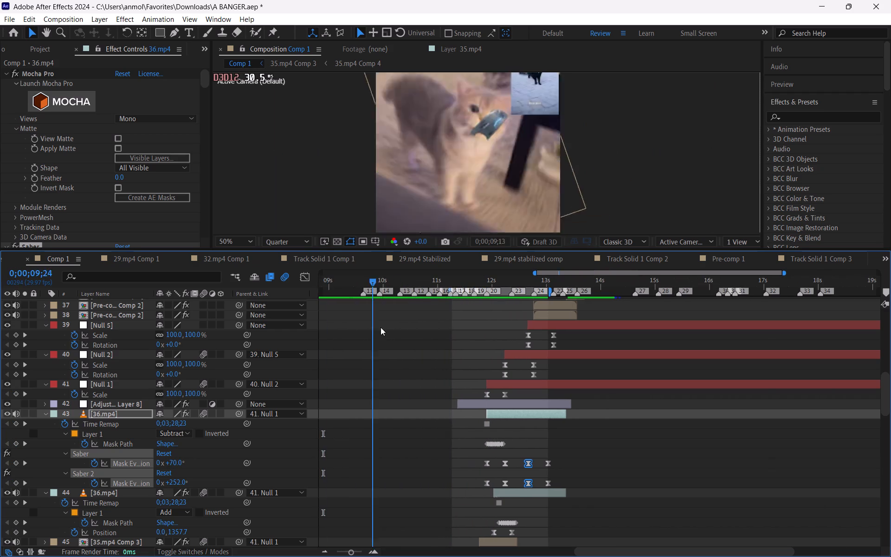
left_click_drag(381, 327, 342, 330)
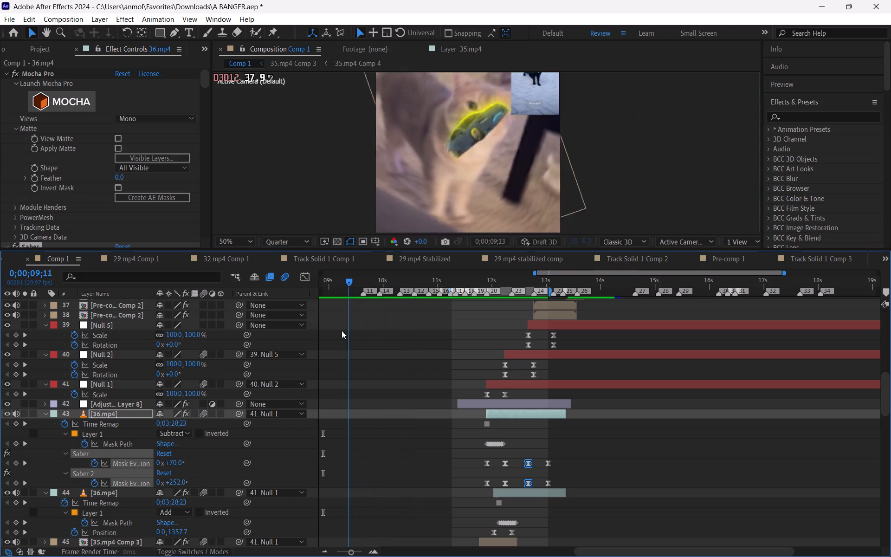
left_click_drag(342, 330, 424, 330)
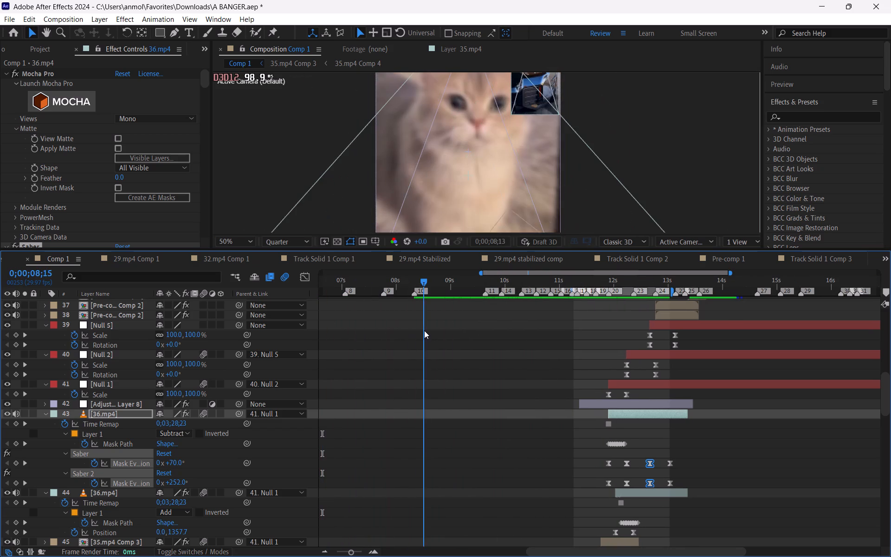
left_click_drag(424, 330, 414, 330)
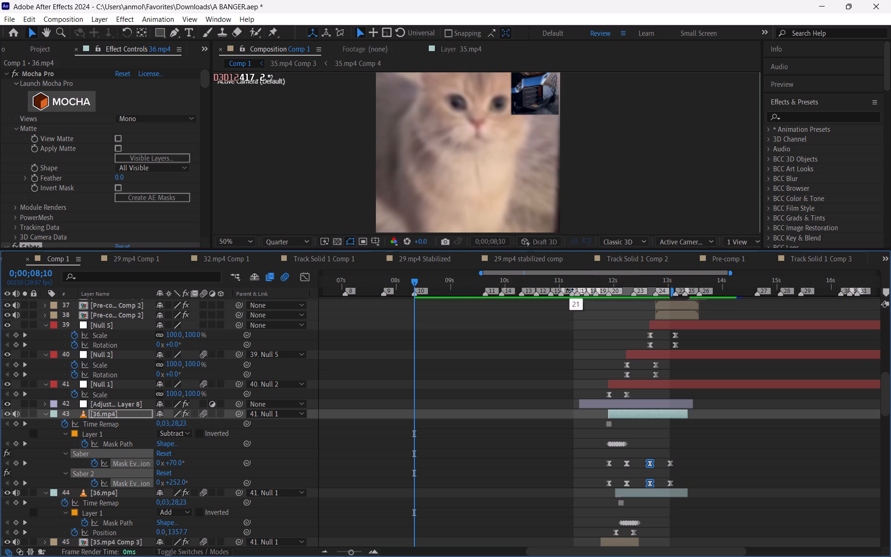
Extend the start of Comp 1's work area back to marker 10 at 0;00;08;10.
type("==")
key("space")
key("space")
key("space")
key("space")
key("space")
key("space")
key("space")
key("space")
key("space")
key("space")
key("space")
key("space")
key("space")
key("space")
key("space")
key("space")
key("space")
key("space")
key("space")
key("space")
left_click_drag(806, 315, 691, 315)
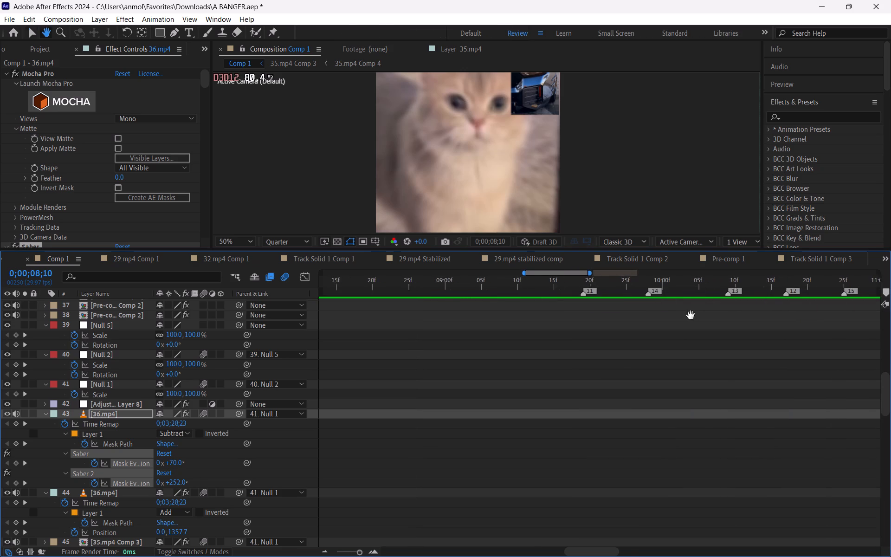
left_click_drag(691, 315, 613, 335)
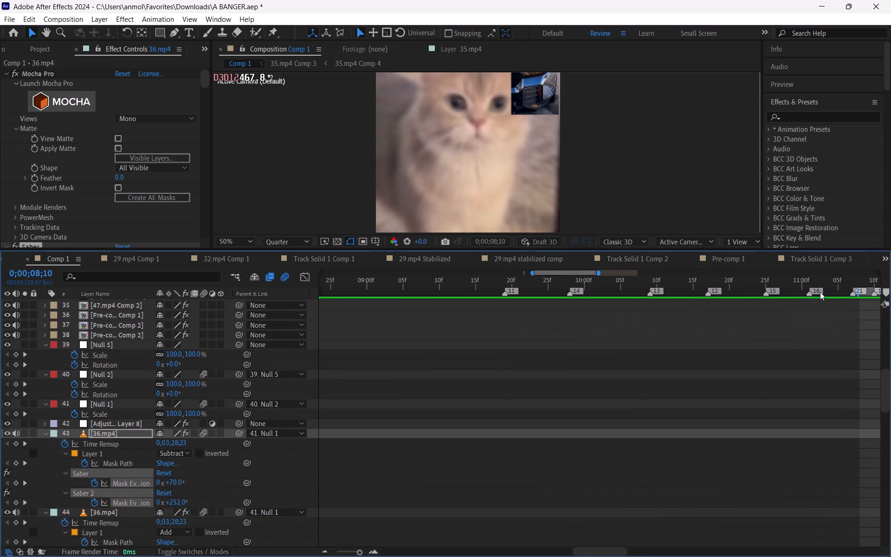
left_click_drag(857, 291, 394, 298)
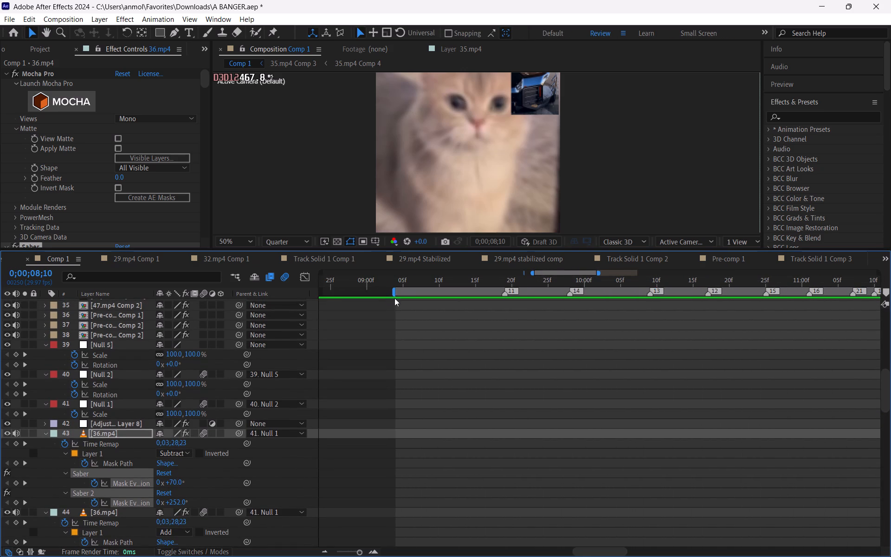
key("space")
key("space")
key("space")
key("space")
key("space")
key("space")
key("space")
key("space")
key("space")
key("space")
key("space")
key("space")
key("space")
key("space")
key("space")
key("space")
key("space")
key("space")
key("space")
key("space")
left_click_drag(476, 302, 710, 342)
left_click_drag(632, 294, 578, 284)
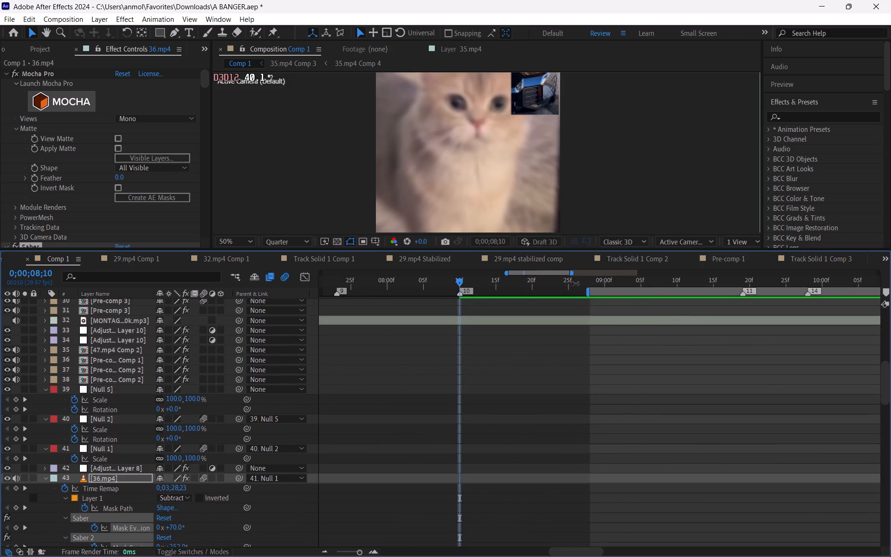
left_click_drag(578, 284, 459, 283)
Preview the extended work area from 0;00;08;10.
key("space")
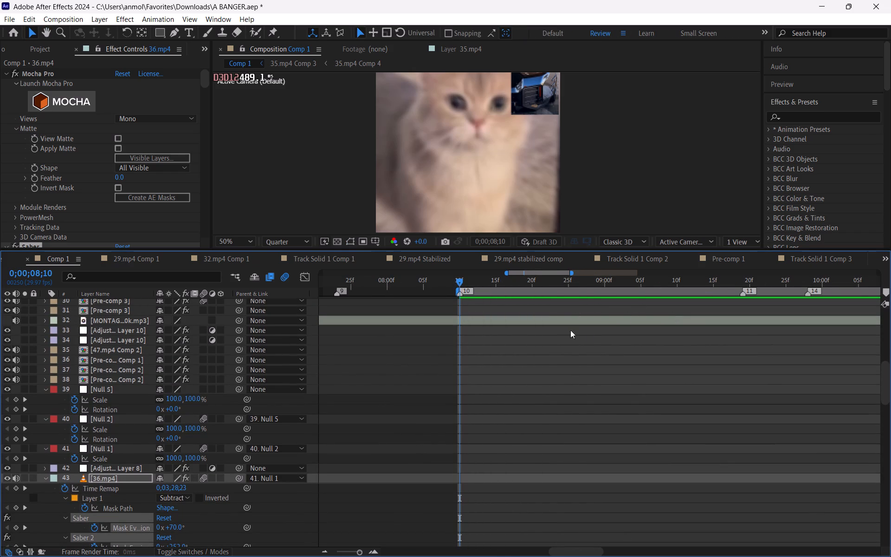
key("minus")
key("minus")
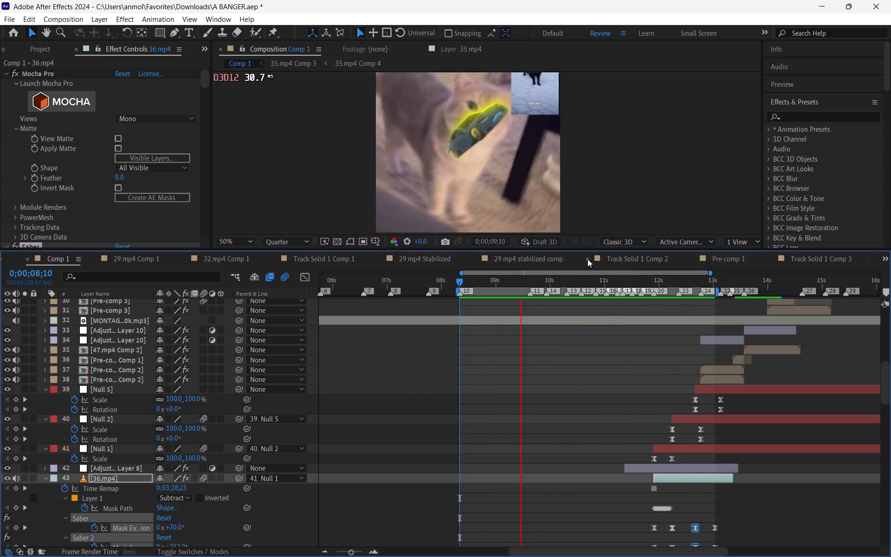
Enlarge the Composition viewer by shrinking the timeline's height until the full vertical frame fits.
left_click_drag(587, 250, 581, 392)
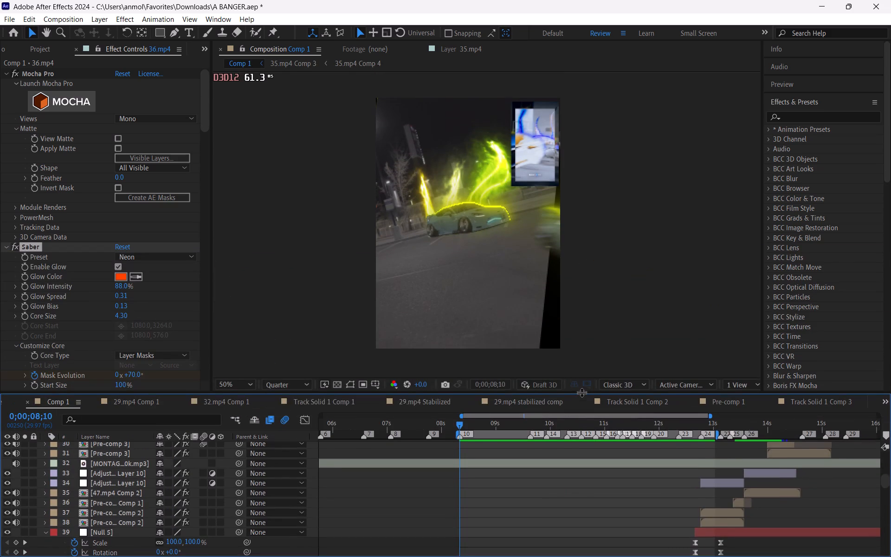
left_click_drag(581, 392, 581, 393)
Preview the extended work area at full frame and scrub the wheel shot between 0;00;12;12 and 0;00;12;23.
key("space")
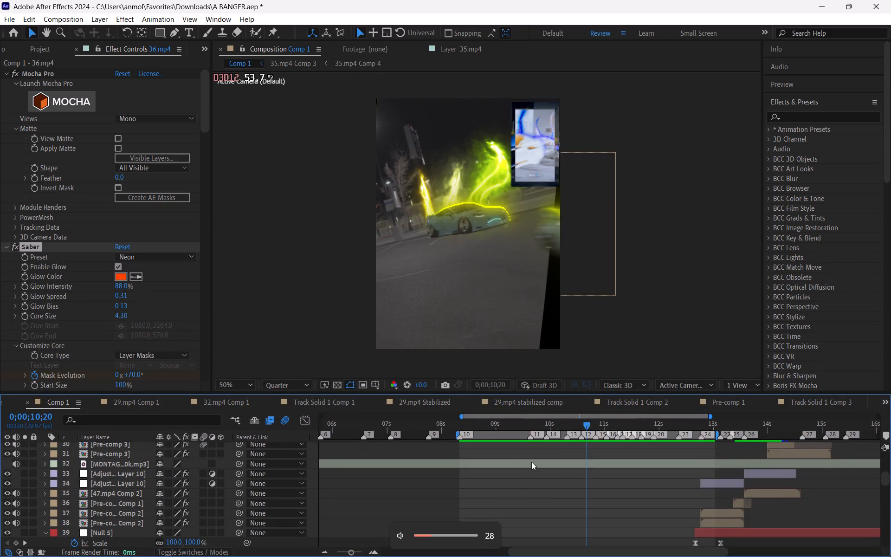
key("space")
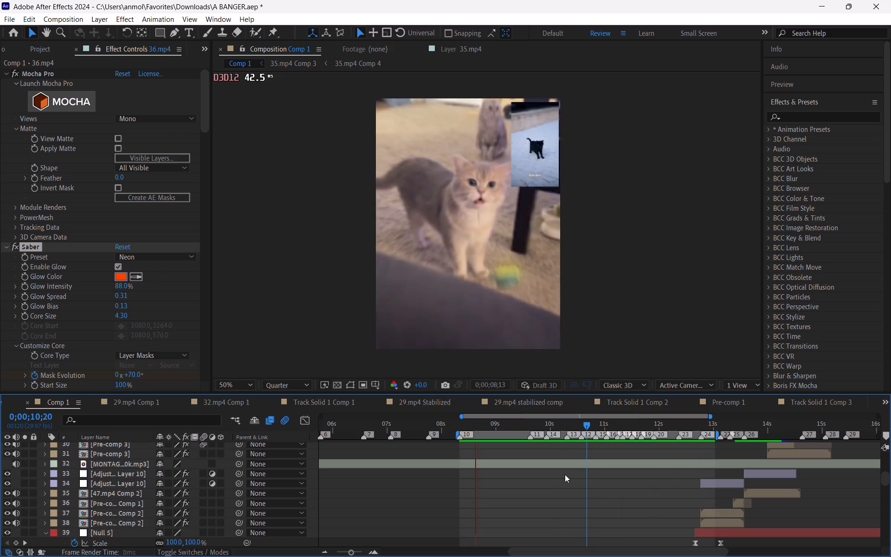
left_click_drag(625, 424, 682, 442)
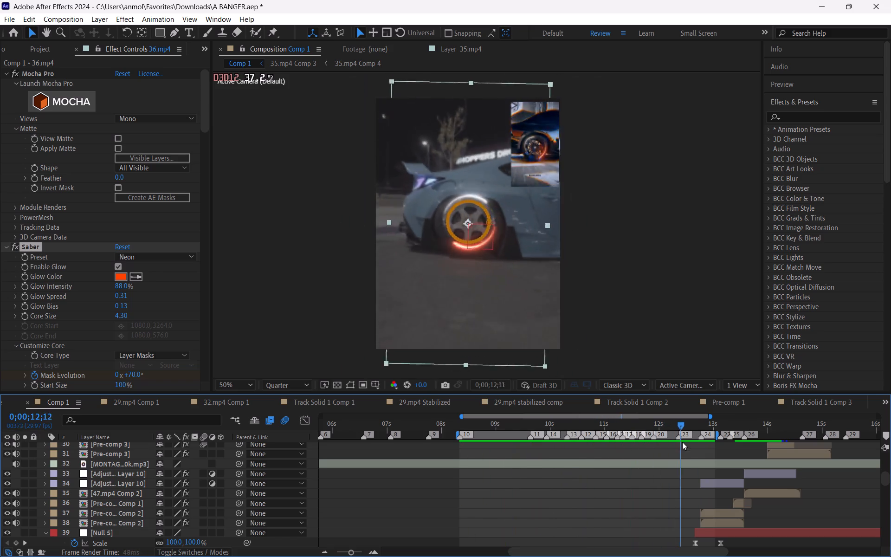
left_click_drag(682, 442, 701, 460)
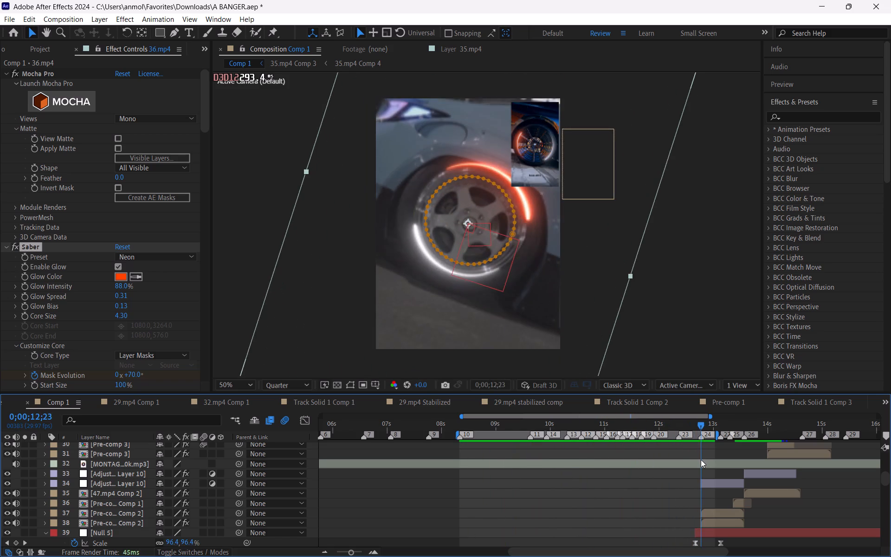
Show the speed graph with the last two pairs of Mask Evolution keyframes on Saber and Saber 2 selected in layer 43, 36.mp4.
left_click_drag(701, 460, 695, 461)
scroll(687, 498, "down", 5)
scroll(687, 491, "up", 2)
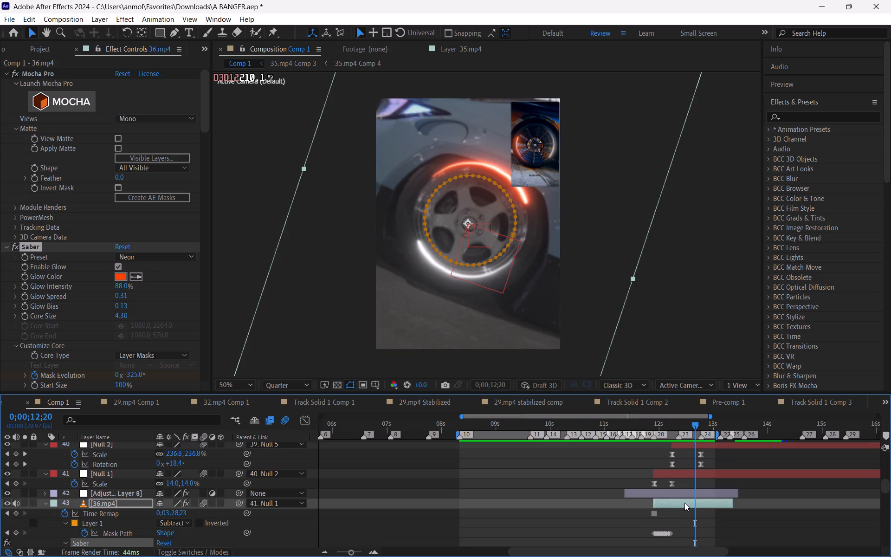
key("equal")
key("equal")
key("space")
key("space")
key("space")
key("space")
key("space")
key("space")
key("space")
key("space")
key("space")
key("space")
key("space")
key("space")
key("space")
key("space")
key("space")
key("space")
key("space")
key("space")
key("space")
key("space")
left_click_drag(691, 493, 552, 424)
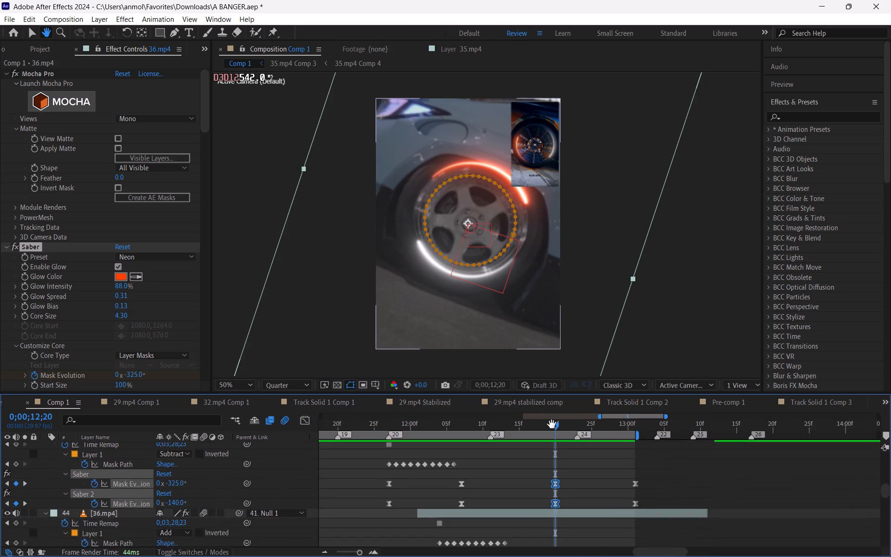
left_click_drag(552, 424, 545, 441)
left_click_drag(654, 499, 537, 522)
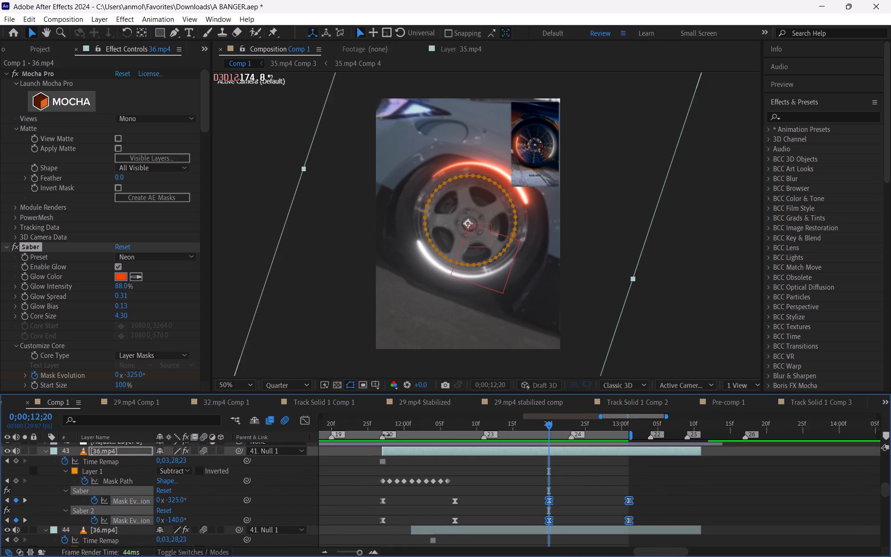
left_click(307, 422)
key("equal")
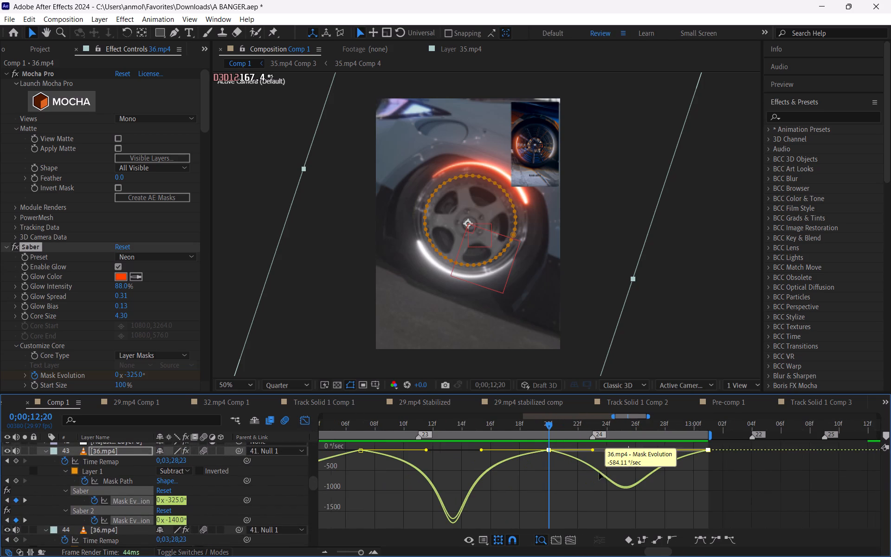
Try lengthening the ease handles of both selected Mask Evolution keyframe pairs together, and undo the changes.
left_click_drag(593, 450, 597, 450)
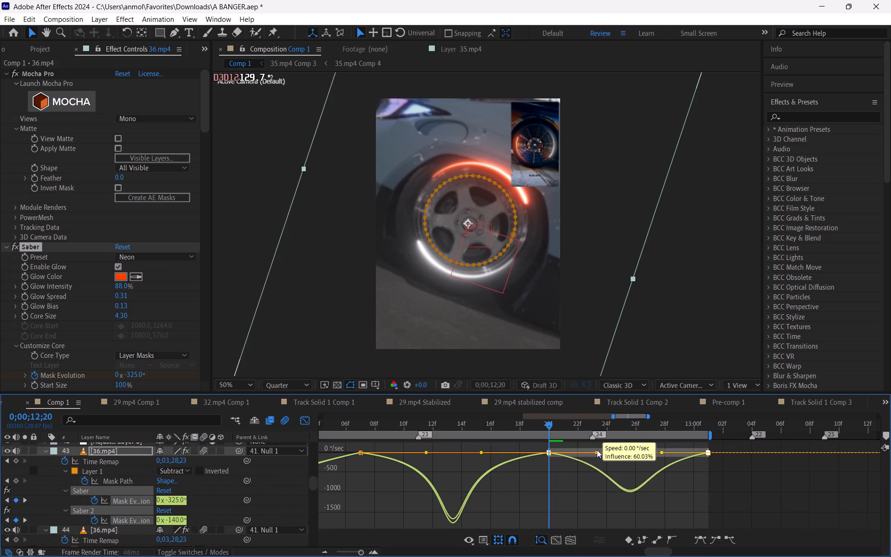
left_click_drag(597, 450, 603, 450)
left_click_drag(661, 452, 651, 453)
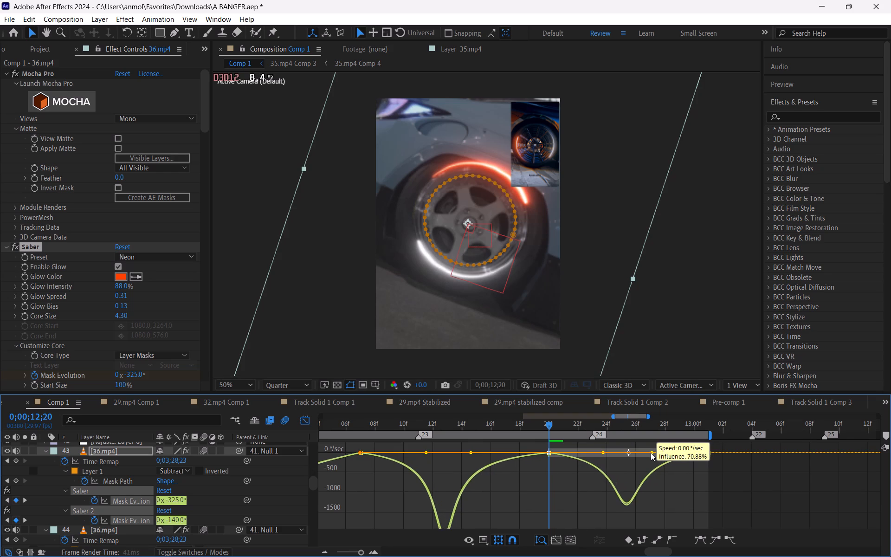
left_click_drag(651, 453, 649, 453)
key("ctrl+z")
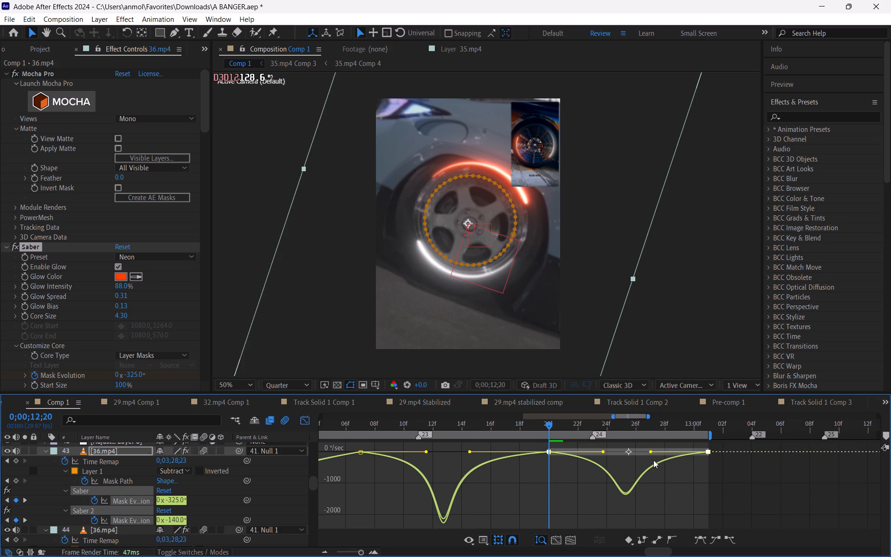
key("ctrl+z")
Sharpen the Mask Evolution speed dip after 0;00;12;20 by lengthening that keyframe pair's outgoing eases and the last pair's incoming eases separately.
left_click(575, 476)
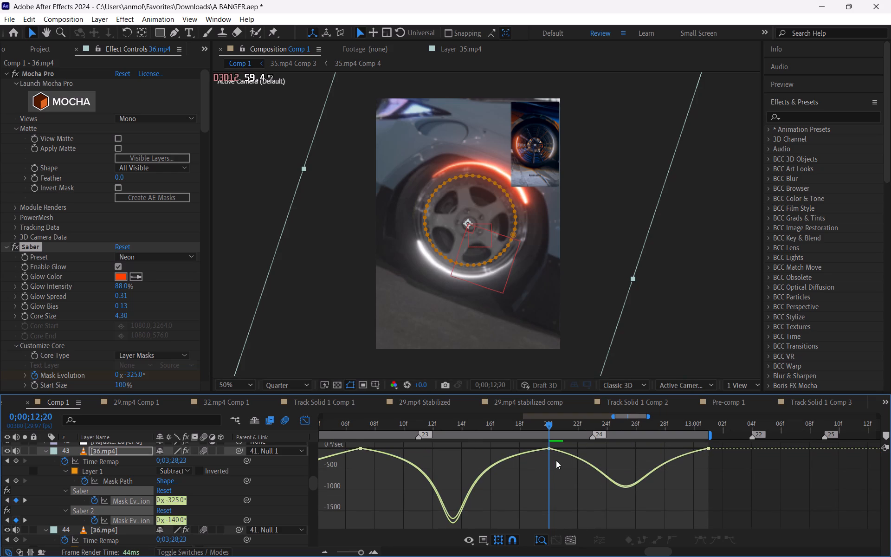
left_click_drag(541, 463, 565, 442)
left_click_drag(593, 453, 597, 453)
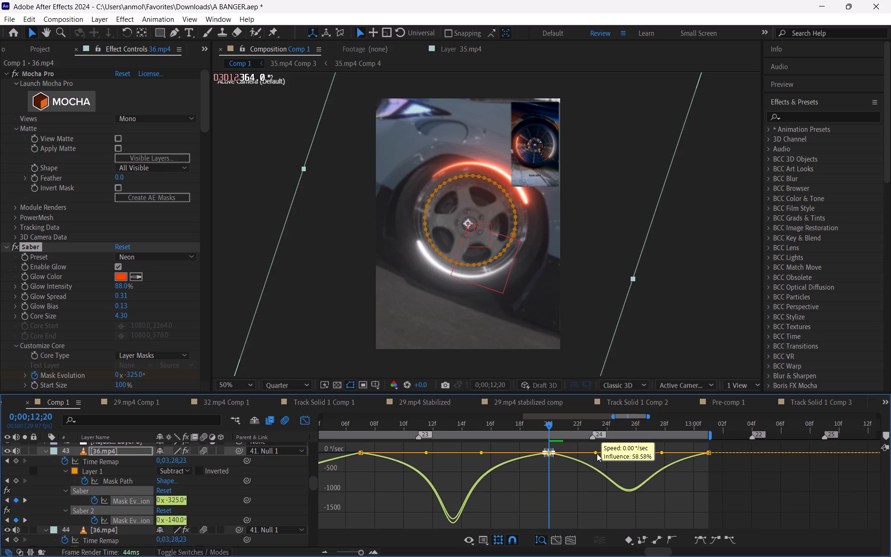
left_click_drag(597, 453, 608, 453)
left_click_drag(716, 466, 699, 443)
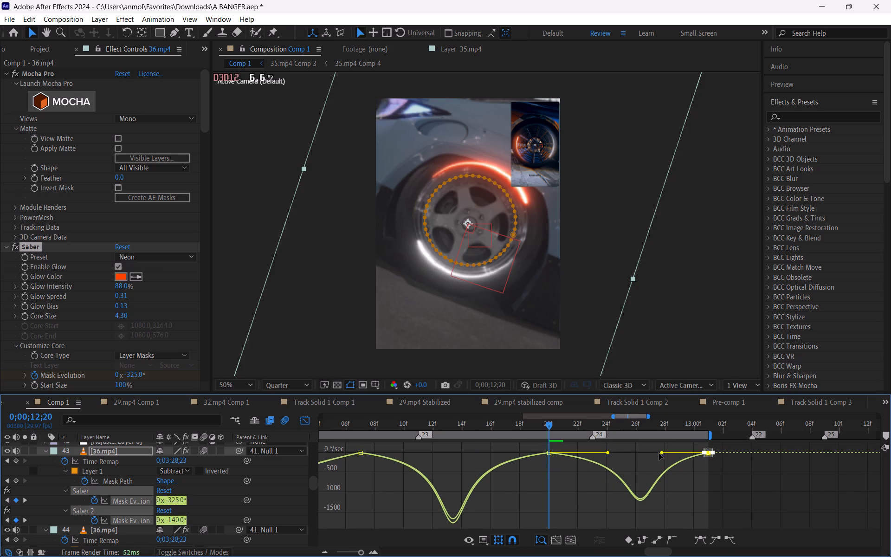
left_click_drag(660, 453, 652, 453)
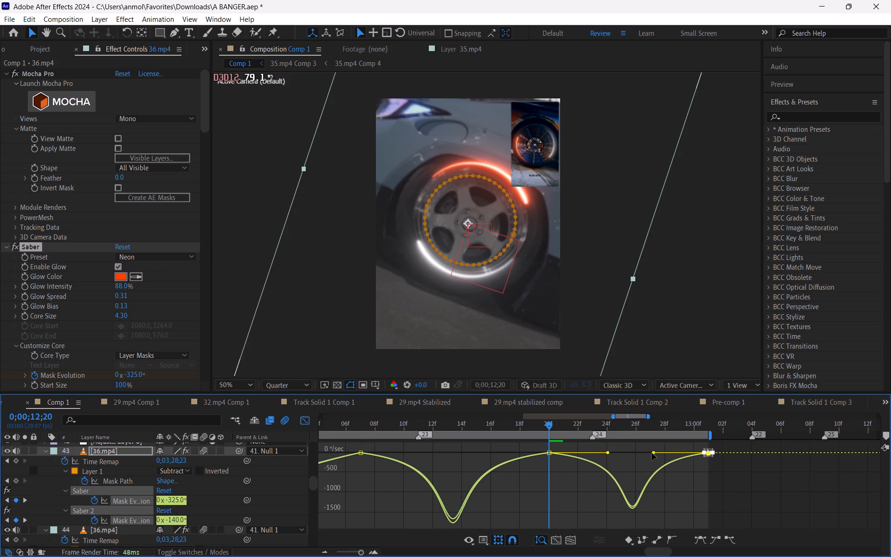
Preview the work area with the sharpened Mask Evolution easing.
key("space")
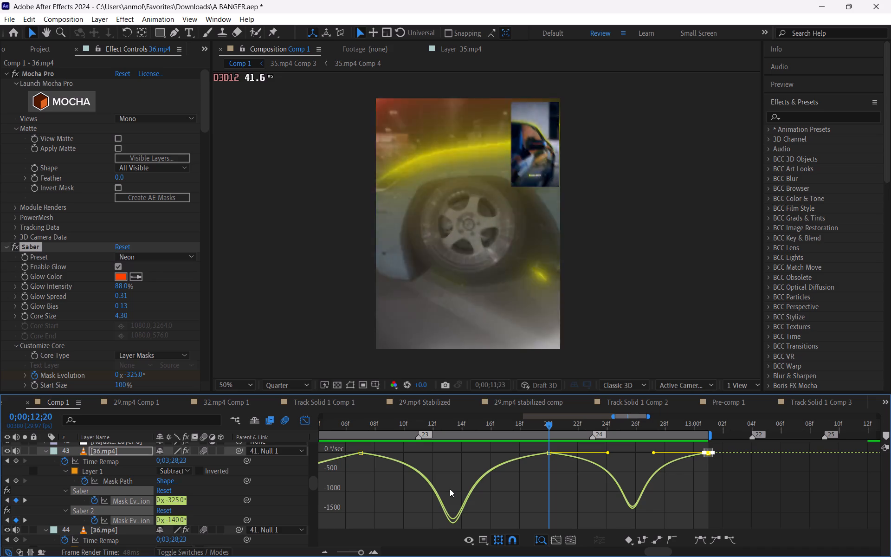
Return from the speed graph to layer bars and collapse the properties of both 36.mp4 layers, Null 5, Null 2 and Null 1.
left_click(304, 423)
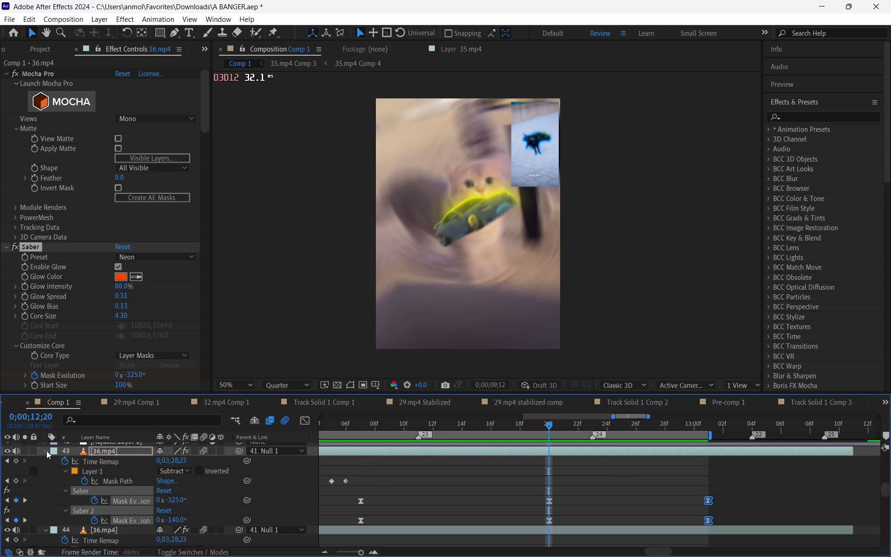
left_click(46, 451)
left_click(45, 461)
scroll(85, 497, "up", 4)
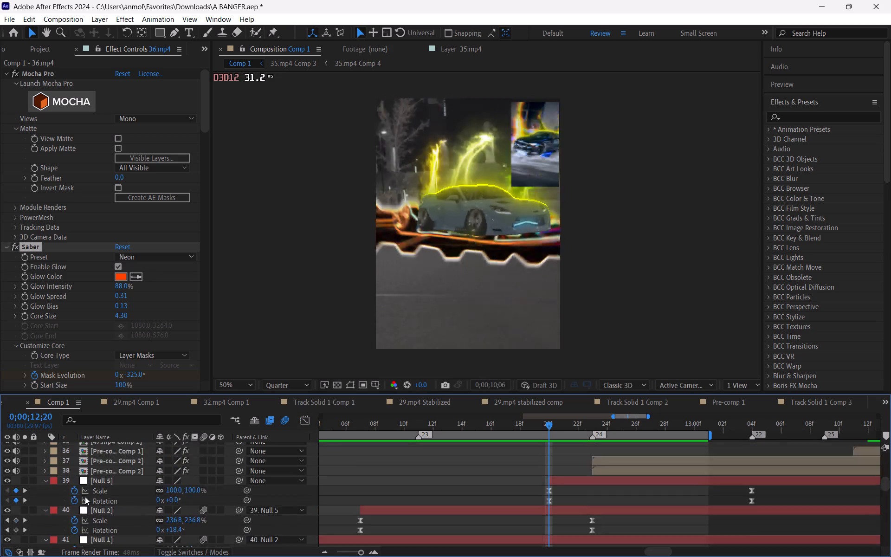
scroll(78, 505, "down", 1)
left_click(44, 477)
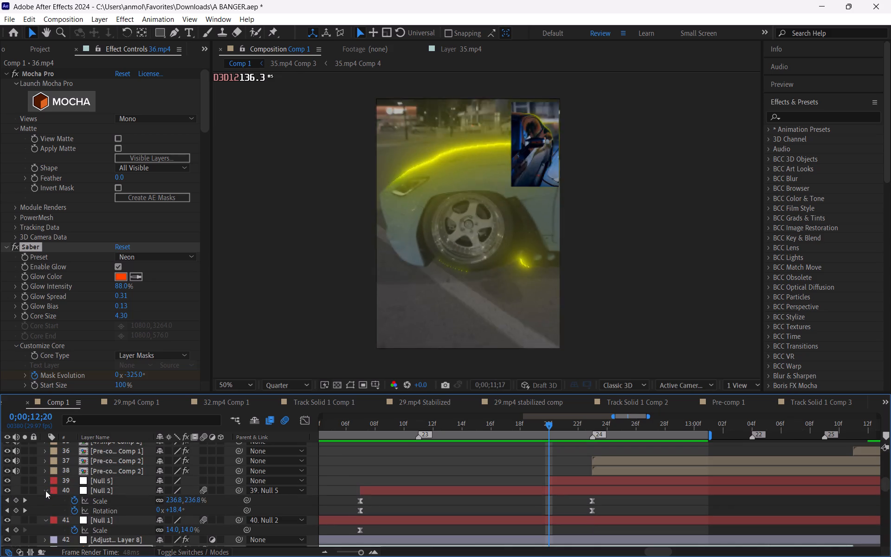
left_click(45, 492)
left_click(44, 500)
scroll(69, 516, "down", 7)
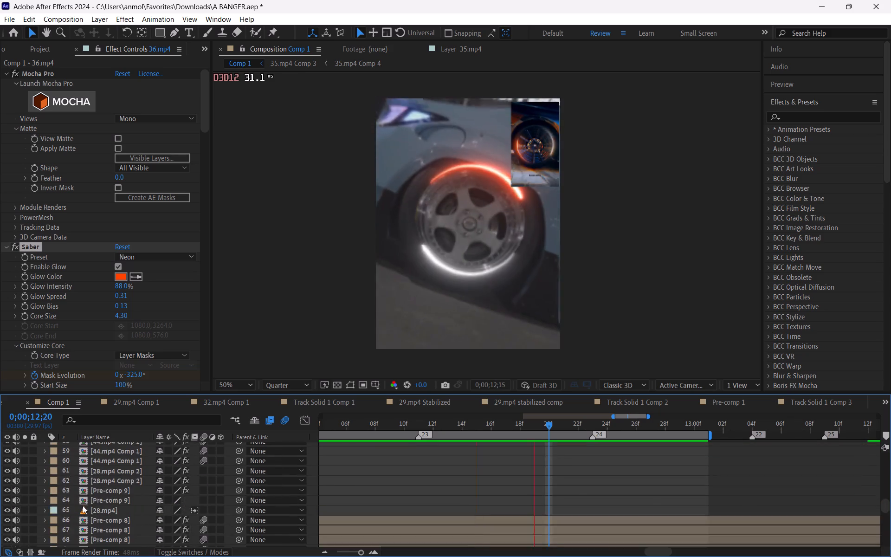
scroll(83, 505, "up", 4)
left_click(43, 502)
scroll(69, 506, "down", 4)
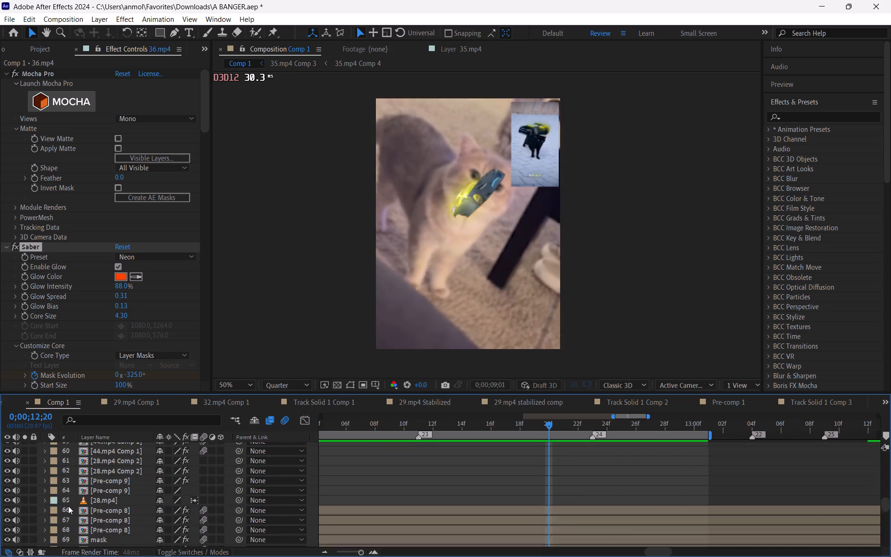
scroll(68, 506, "down", 2)
scroll(67, 505, "up", 13)
scroll(416, 469, "up", 6)
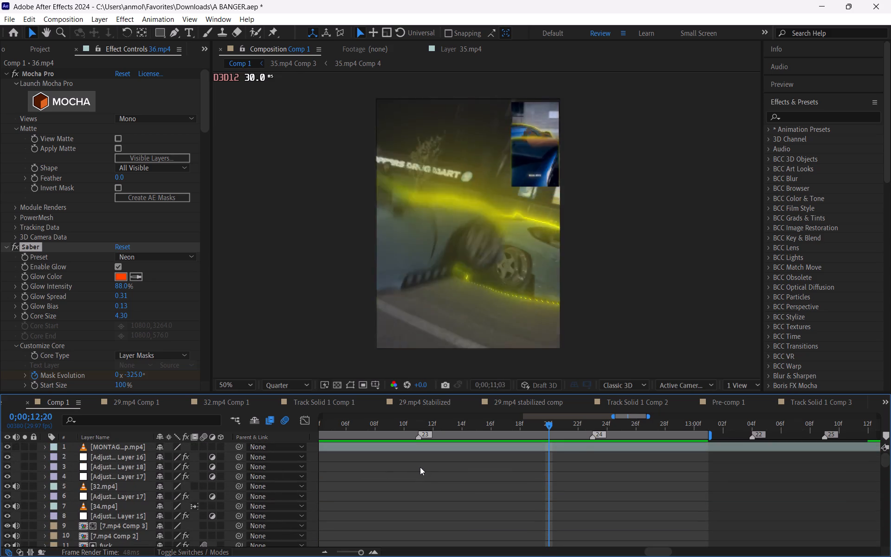
Review the work area's playback and scrub the shots between 0;00;09;25 and the wheel shot at 0;00;12;17.
key("space")
key("space")
key("space")
key("space")
key("space")
key("space")
key("space")
key("space")
key("space")
key("space")
key("space")
key("space")
key("space")
key("space")
key("space")
key("space")
key("space")
left_click_drag(566, 471, 752, 481)
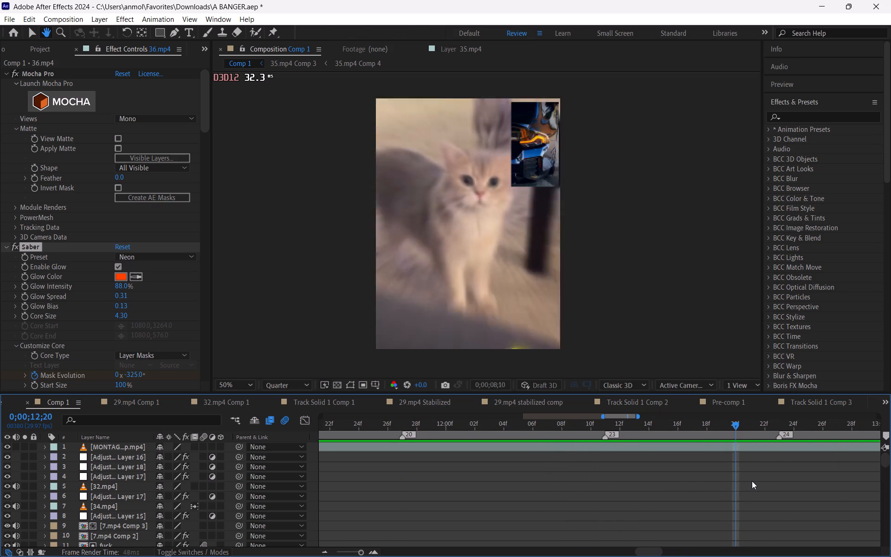
type("--")
key("minus")
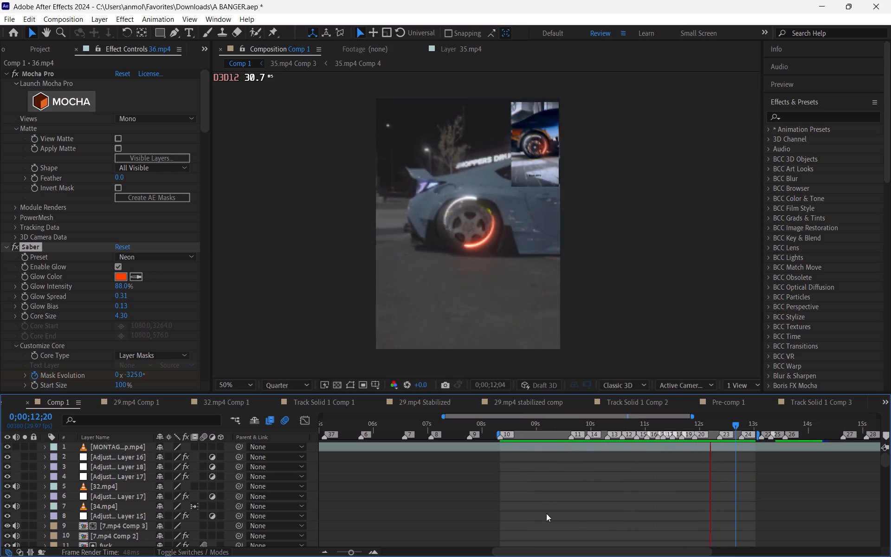
left_click_drag(529, 425, 587, 426)
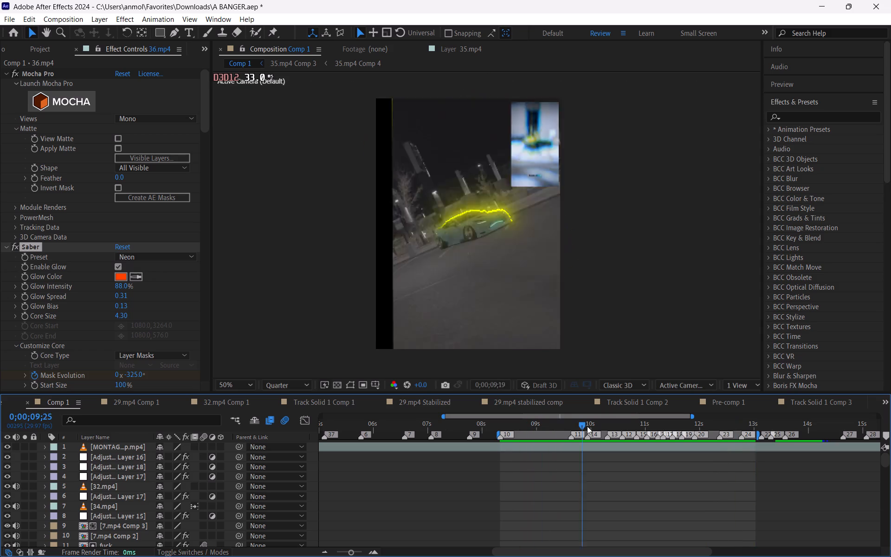
left_click_drag(587, 426, 666, 440)
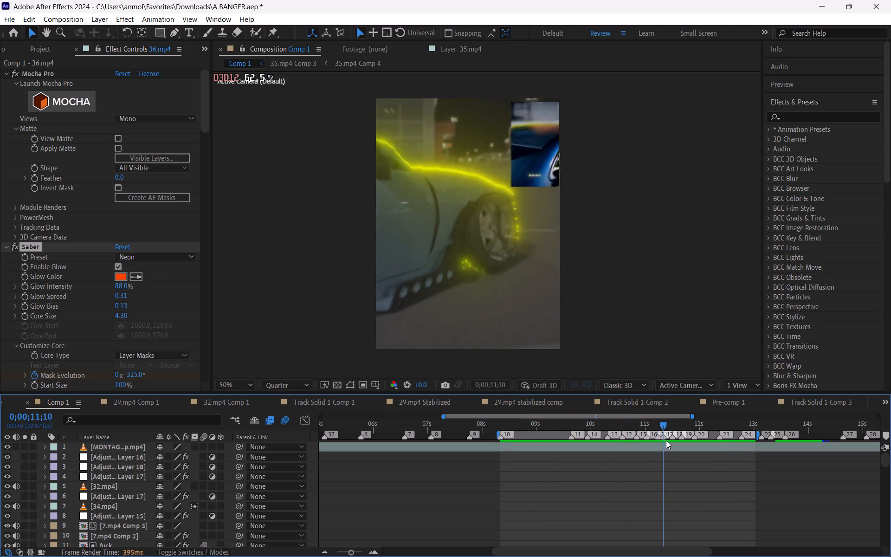
left_click_drag(666, 440, 705, 451)
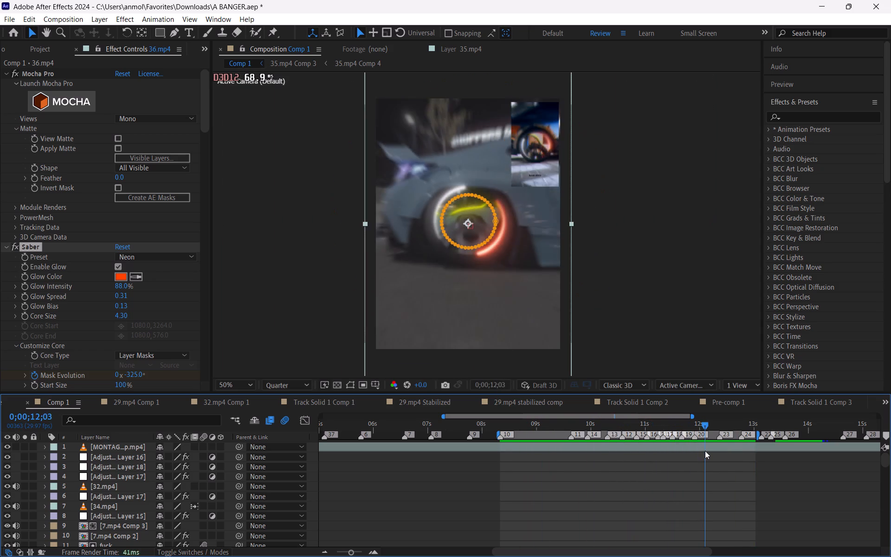
left_click_drag(705, 451, 676, 452)
key("space")
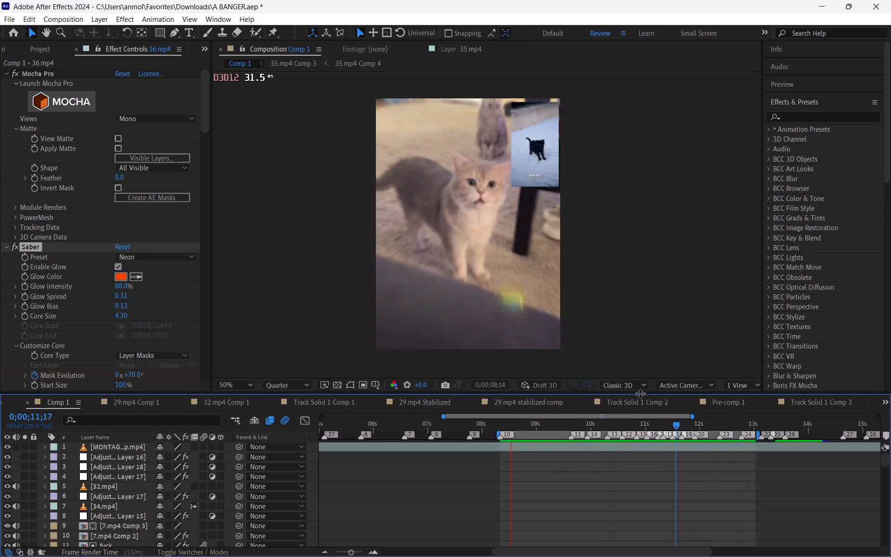
left_click_drag(677, 423, 695, 429)
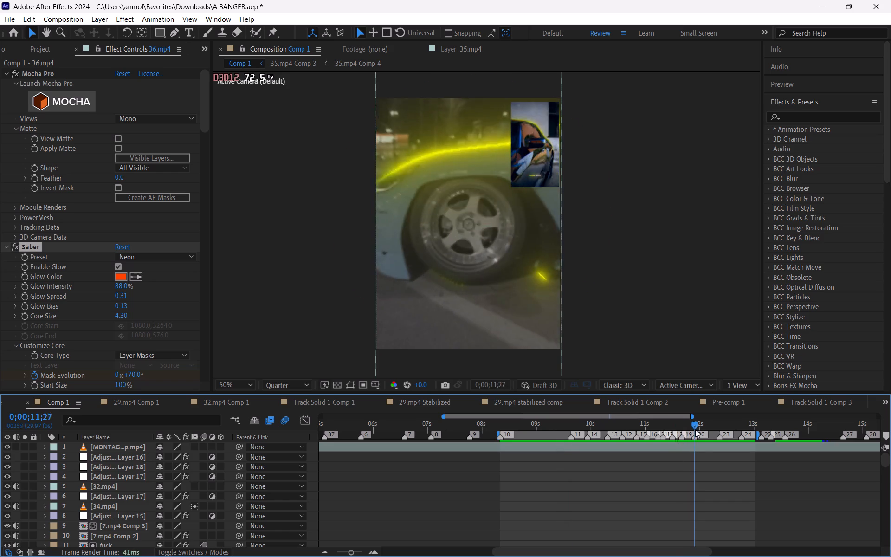
left_click_drag(695, 429, 723, 431)
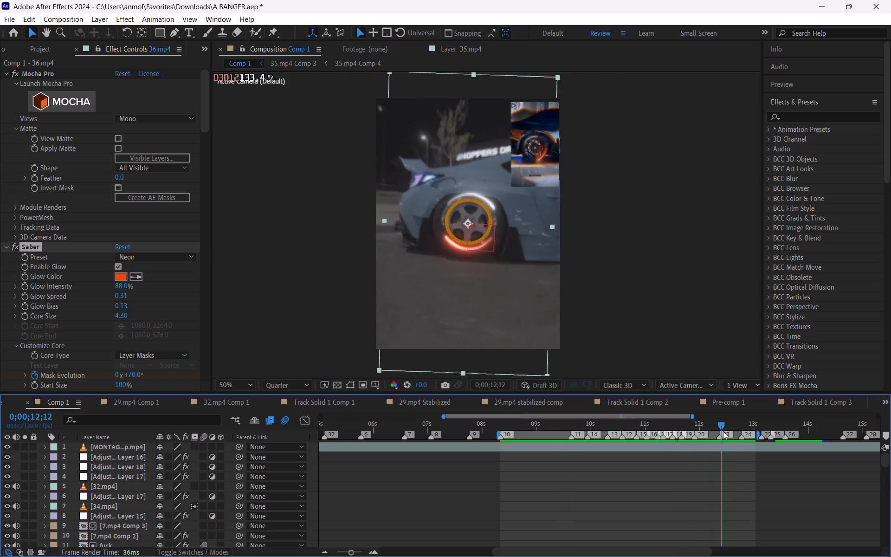
left_click_drag(723, 431, 730, 437)
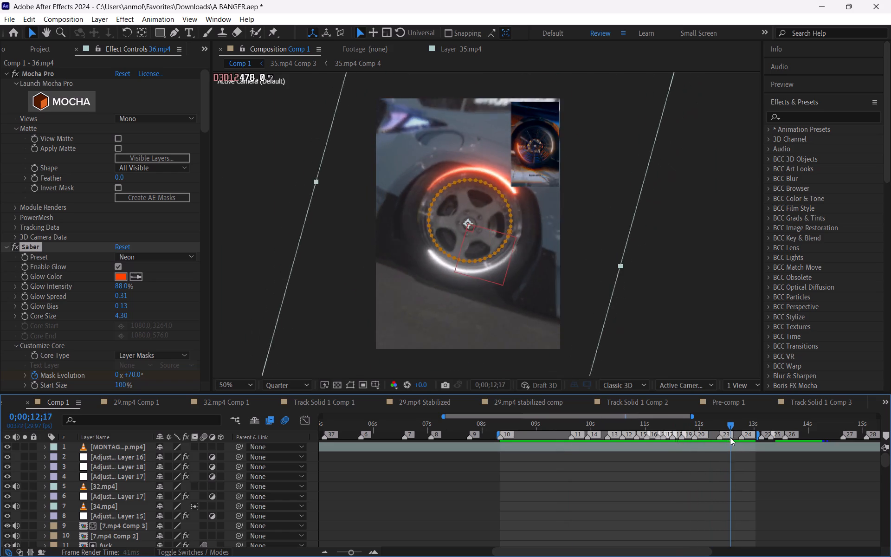
left_click_drag(730, 437, 721, 434)
At 0;00;12;20 on layer 43, shift both selected Mask Evolution keyframes together to -258° for Saber and -73° for Saber 2.
scroll(632, 489, "down", 7)
scroll(692, 486, "down", 3)
key("u")
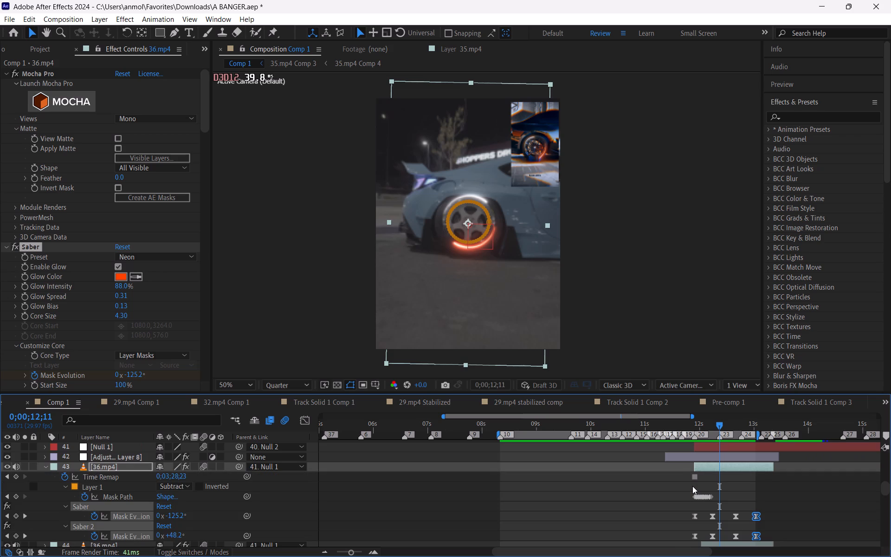
key("equal")
key("equal")
left_click_drag(740, 427, 785, 454)
left_click_drag(790, 510, 773, 531)
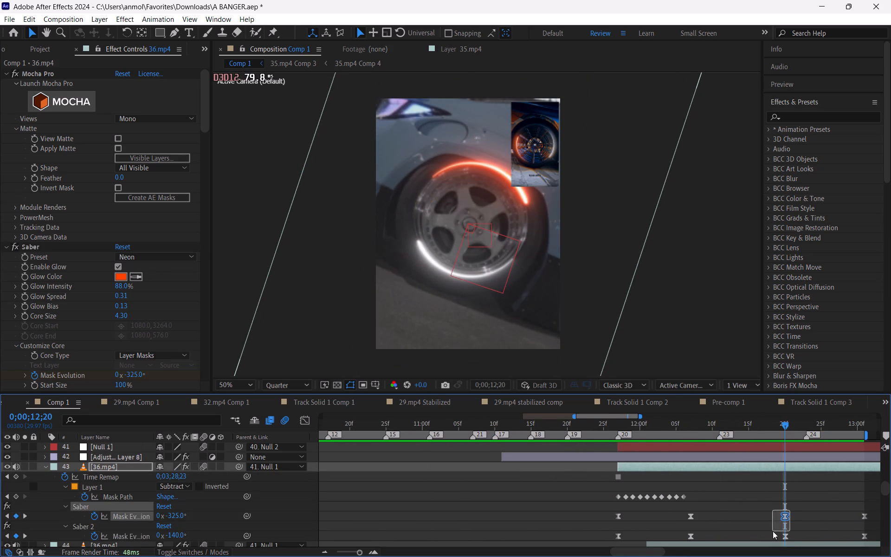
left_click_drag(773, 531, 775, 539)
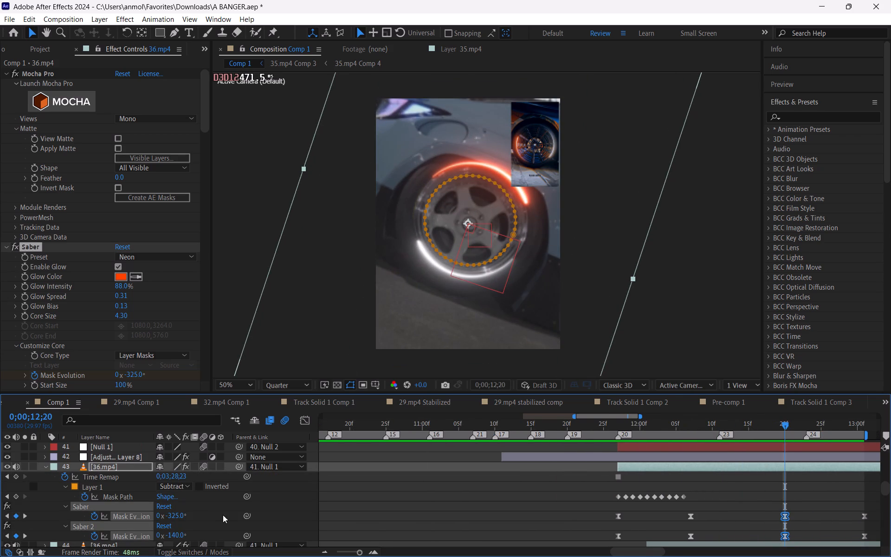
left_click_drag(178, 535, 186, 536)
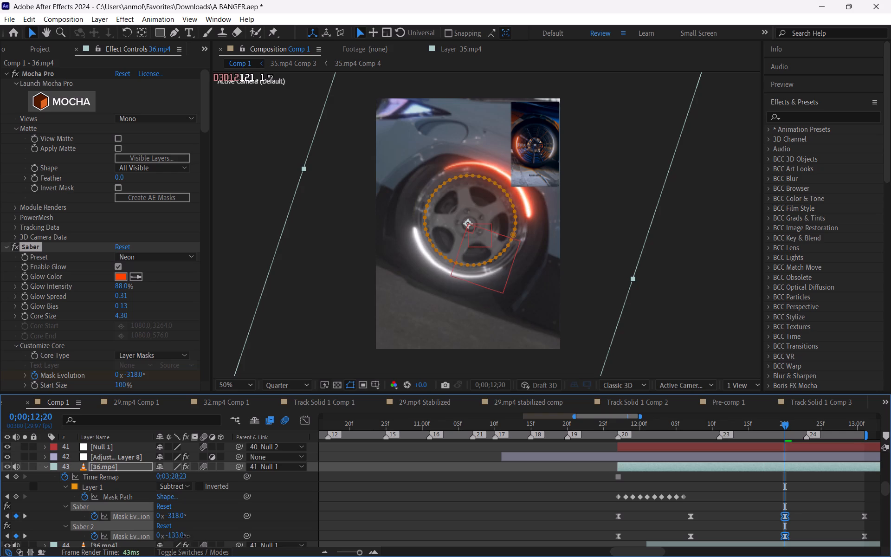
left_click_drag(186, 536, 209, 536)
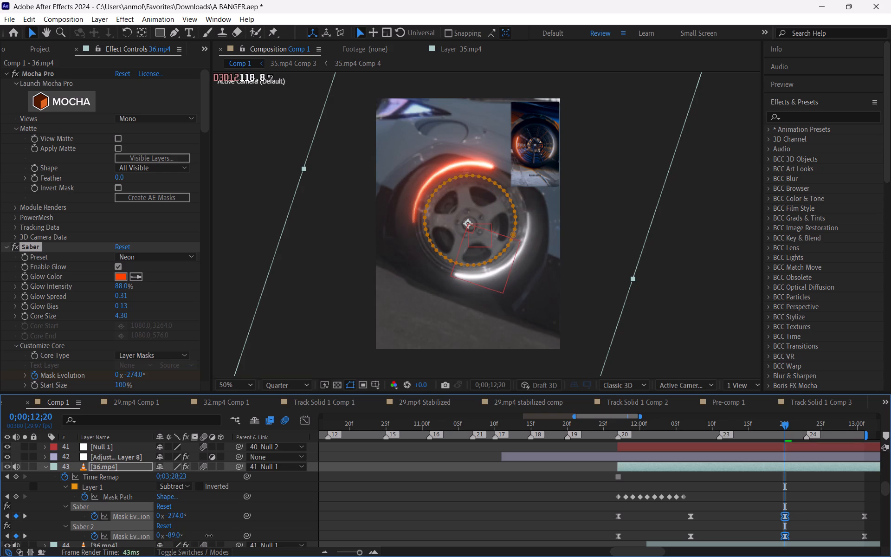
left_click_drag(209, 536, 215, 532)
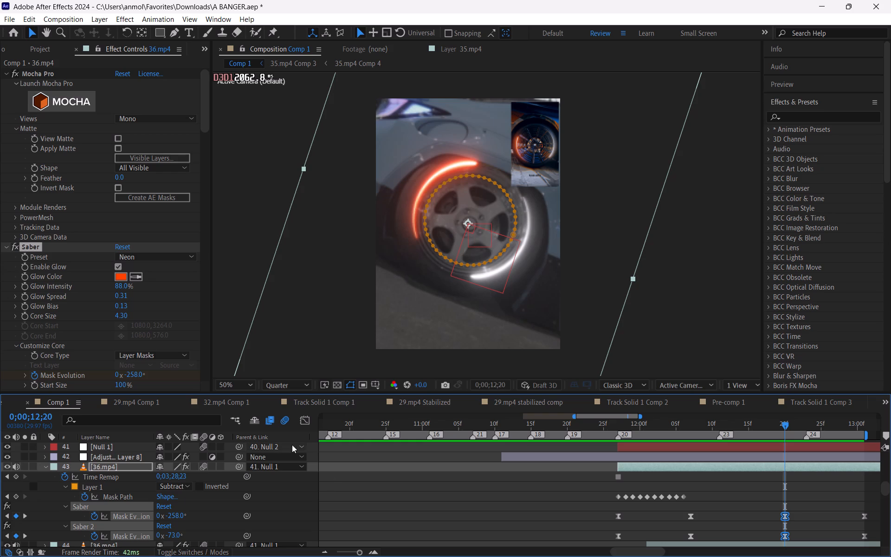
Preview the work area with the new Mask Evolution values.
key("space")
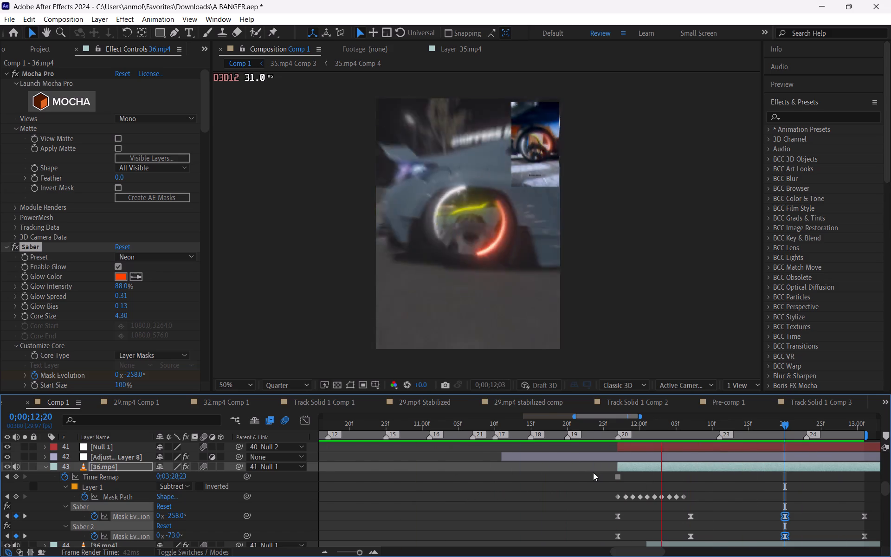
At 0;00;12;20 on layer 43, raise both selected Mask Evolution keyframes together to -218° for Saber and -33° for Saber 2.
left_click(786, 423)
left_click_drag(177, 535, 196, 533)
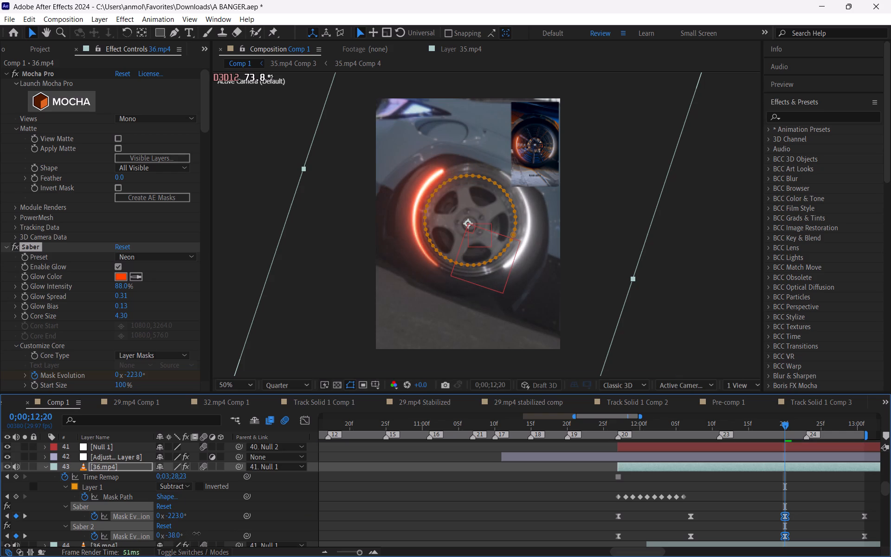
left_click_drag(196, 533, 199, 532)
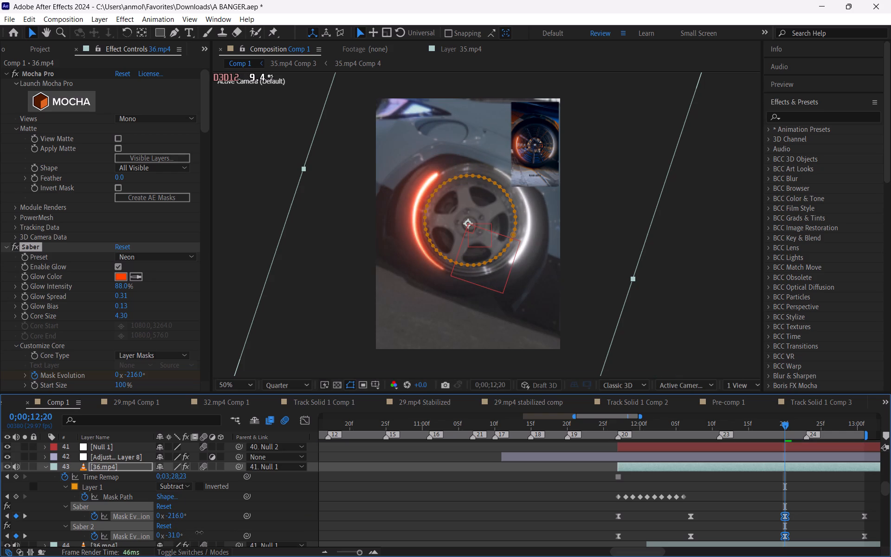
left_click_drag(199, 532, 198, 532)
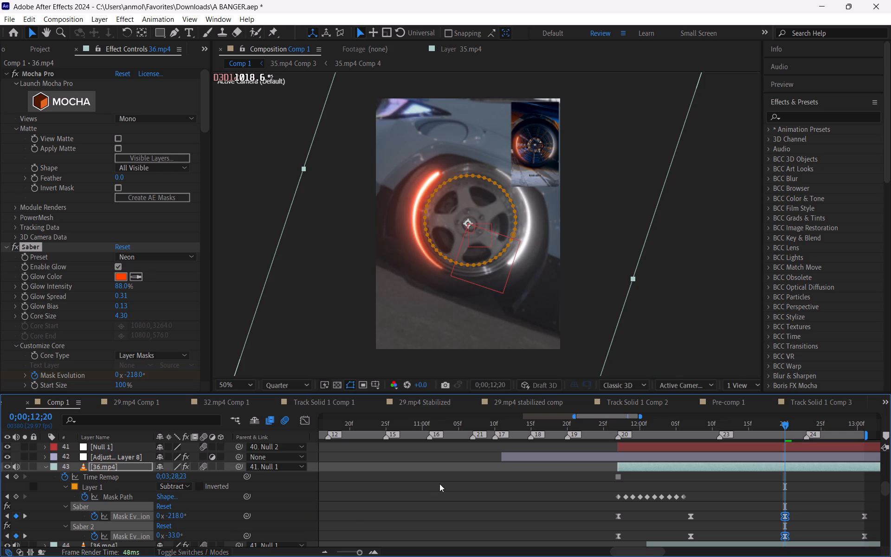
Preview the work area and scrub the wheel shot between 0;00;12;05 and 0;00;12;15 to check the glow's rotation.
key("space")
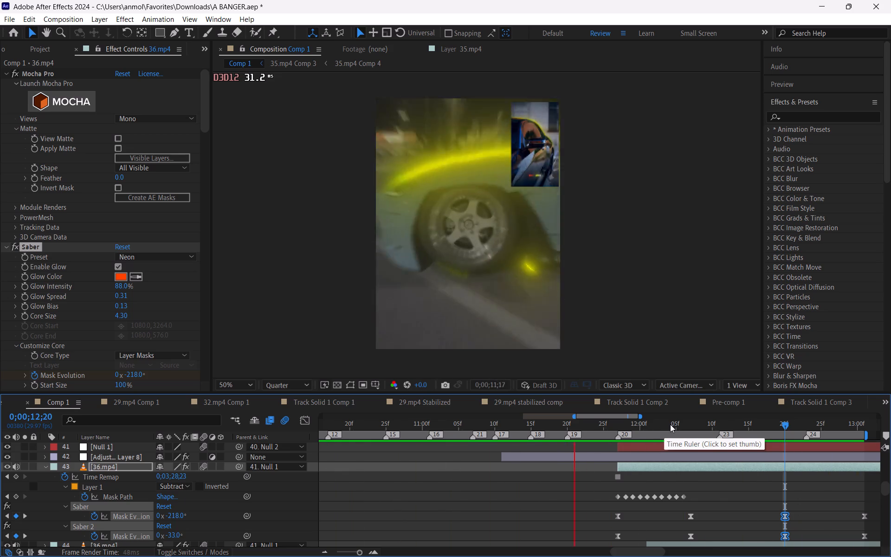
left_click_drag(670, 424, 680, 427)
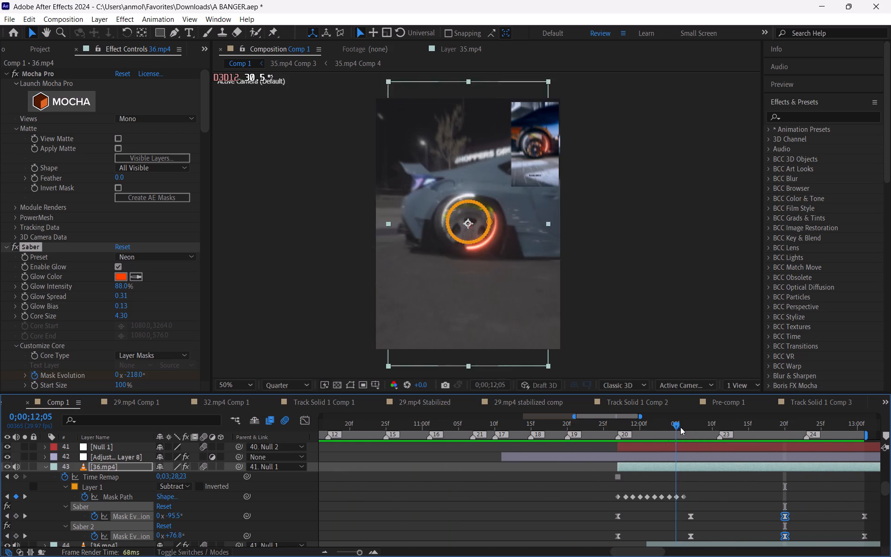
left_click_drag(680, 427, 749, 441)
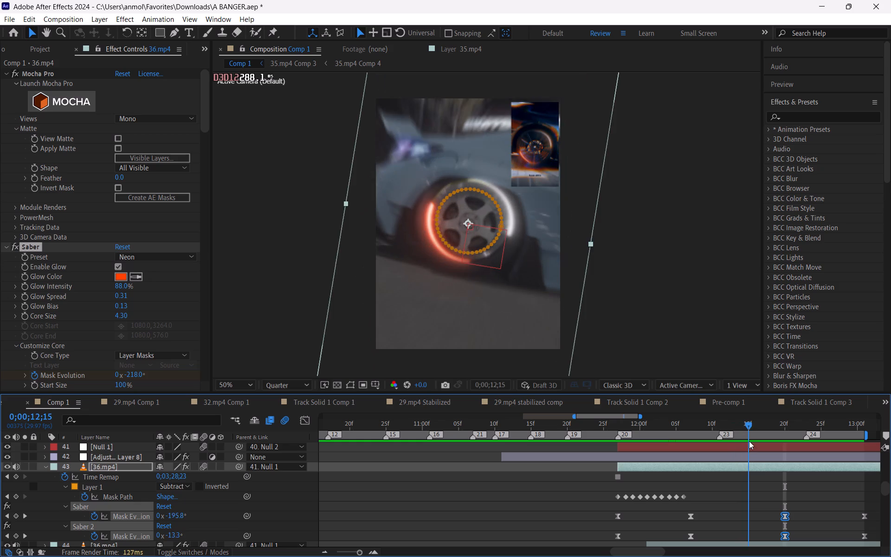
left_click_drag(749, 441, 731, 452)
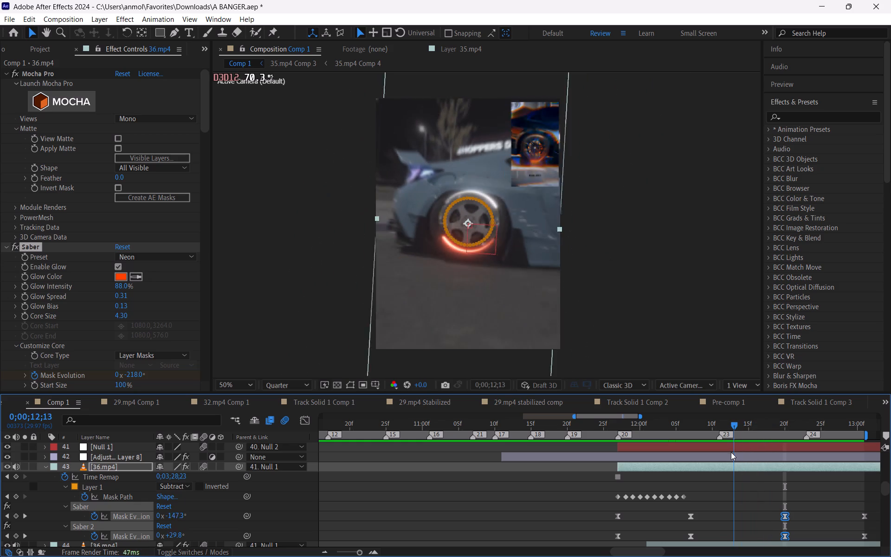
left_click_drag(731, 452, 723, 447)
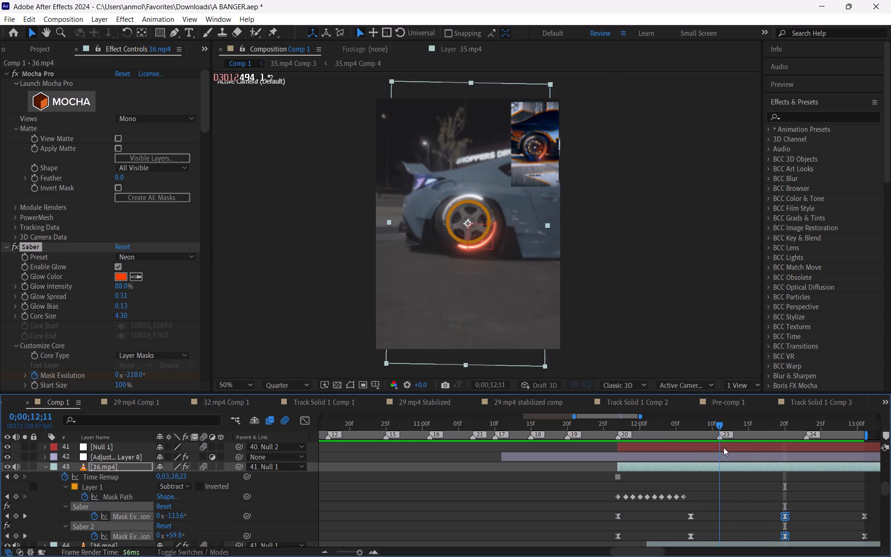
left_click_drag(723, 447, 736, 453)
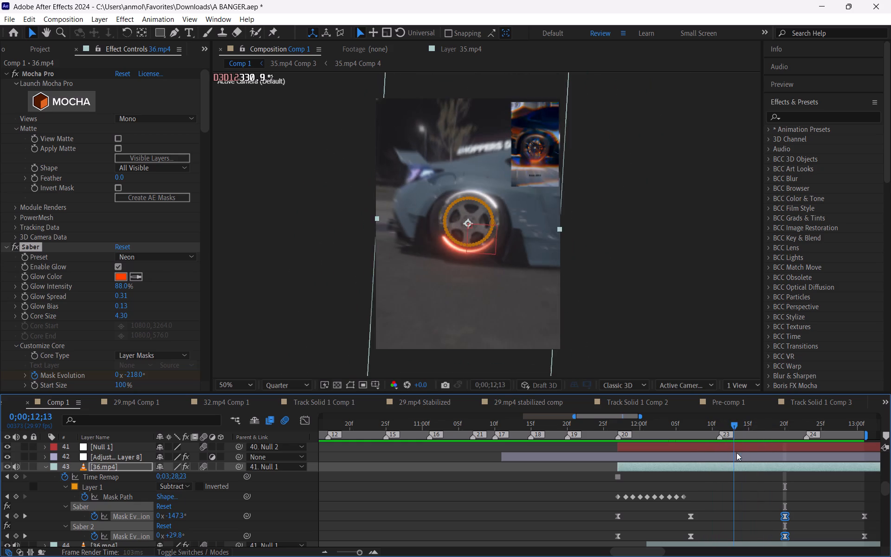
left_click_drag(736, 453, 737, 450)
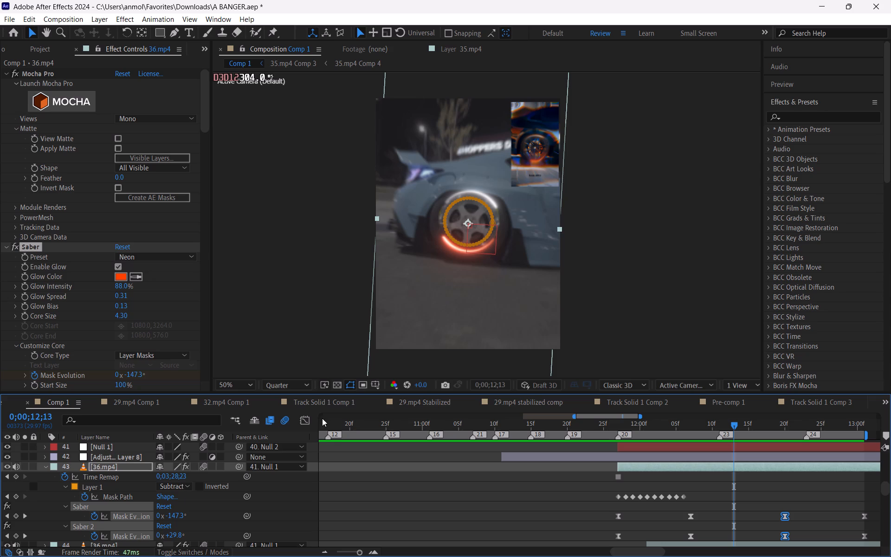
In the speed graph, shorten the incoming ease of both Mask Evolution keyframes at 0;00;12;20 to about 59.28% influence.
left_click(308, 419)
key("equal")
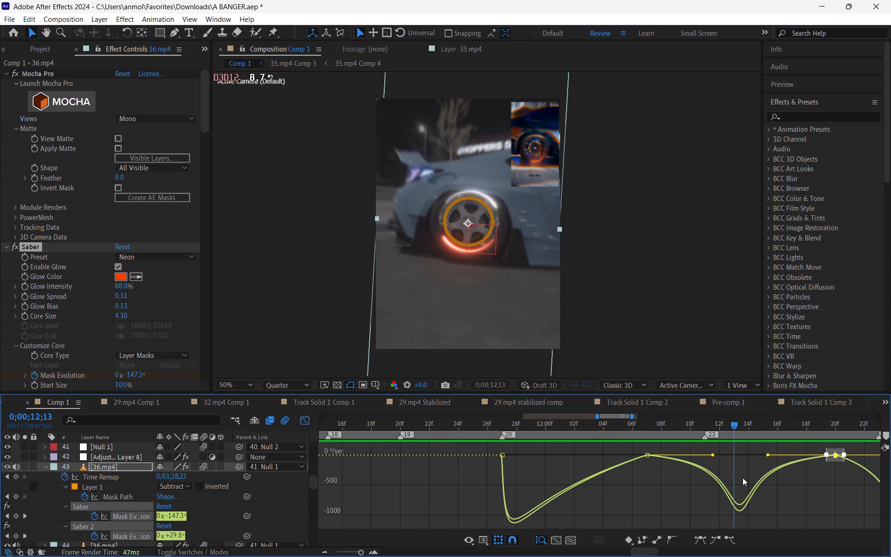
key("space")
key("space")
key("space")
key("space")
key("space")
key("space")
key("space")
key("space")
key("space")
key("space")
key("space")
key("space")
key("space")
key("space")
key("space")
key("space")
key("space")
key("space")
left_click_drag(768, 490, 590, 489)
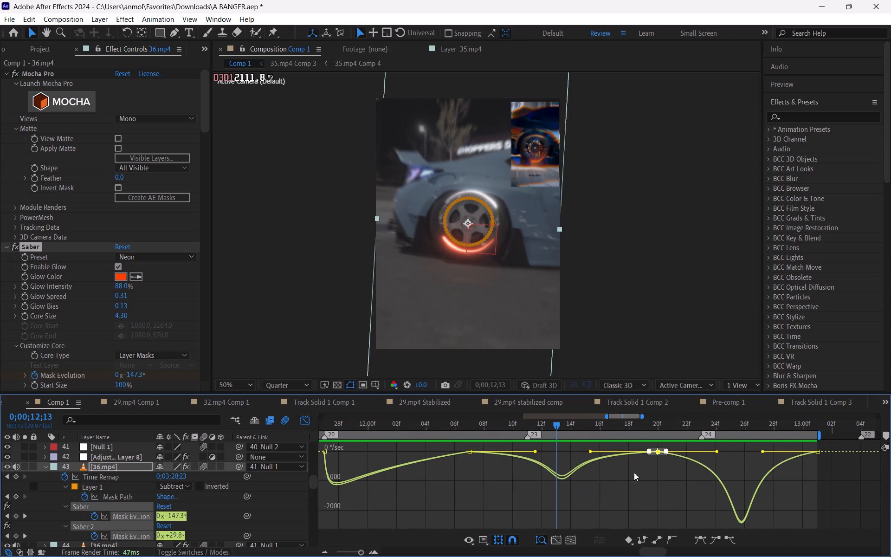
left_click_drag(644, 463, 673, 439)
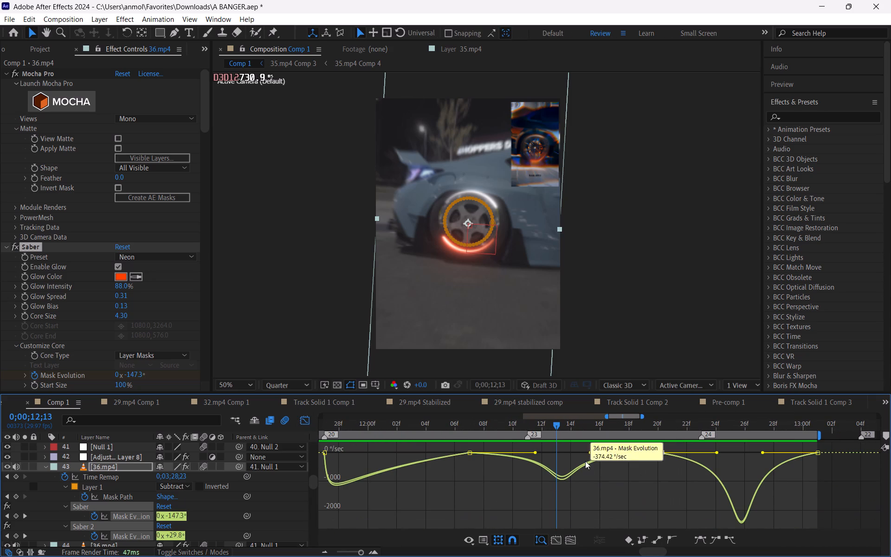
left_click_drag(590, 454, 601, 453)
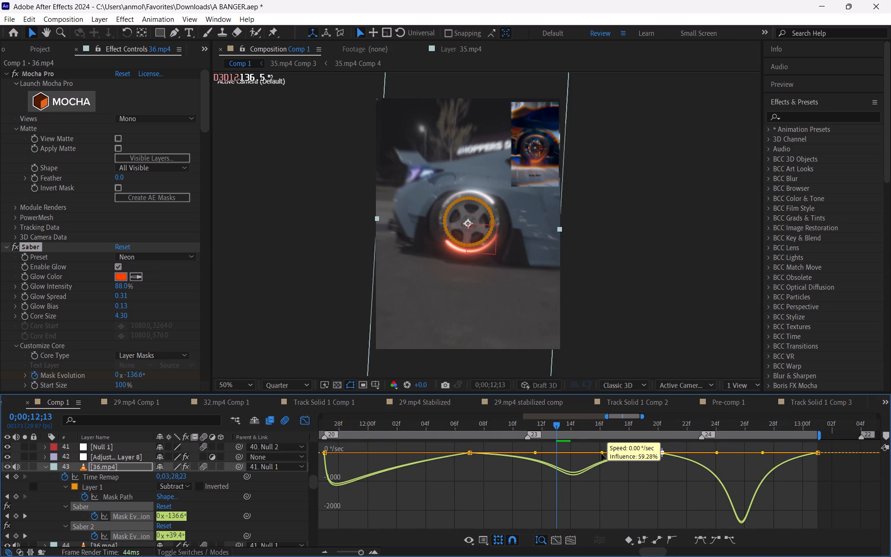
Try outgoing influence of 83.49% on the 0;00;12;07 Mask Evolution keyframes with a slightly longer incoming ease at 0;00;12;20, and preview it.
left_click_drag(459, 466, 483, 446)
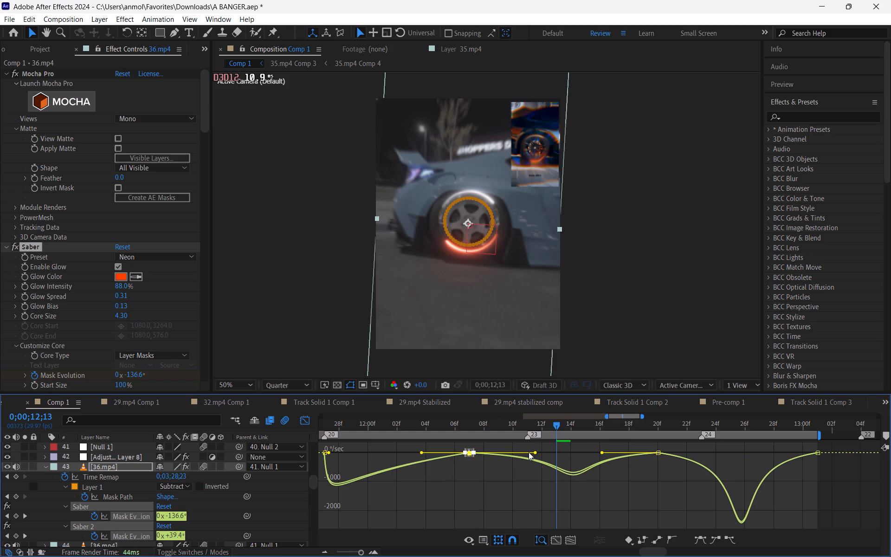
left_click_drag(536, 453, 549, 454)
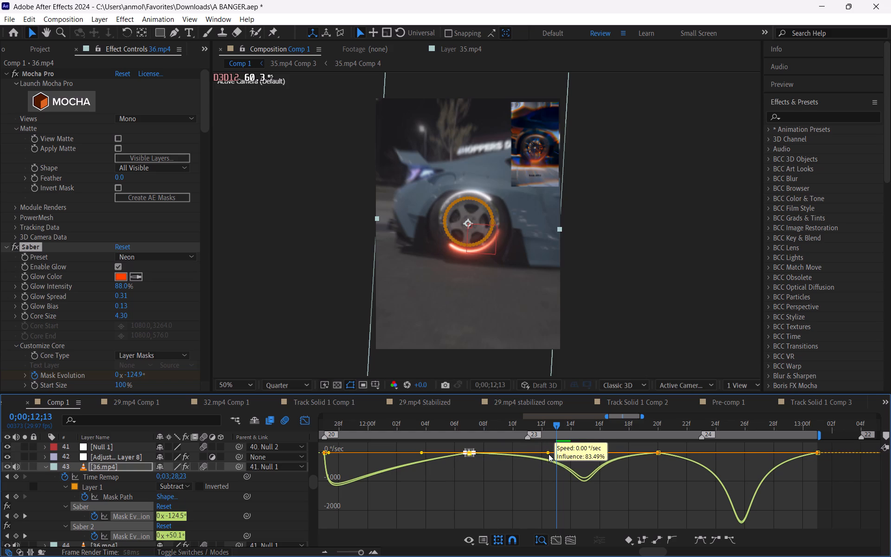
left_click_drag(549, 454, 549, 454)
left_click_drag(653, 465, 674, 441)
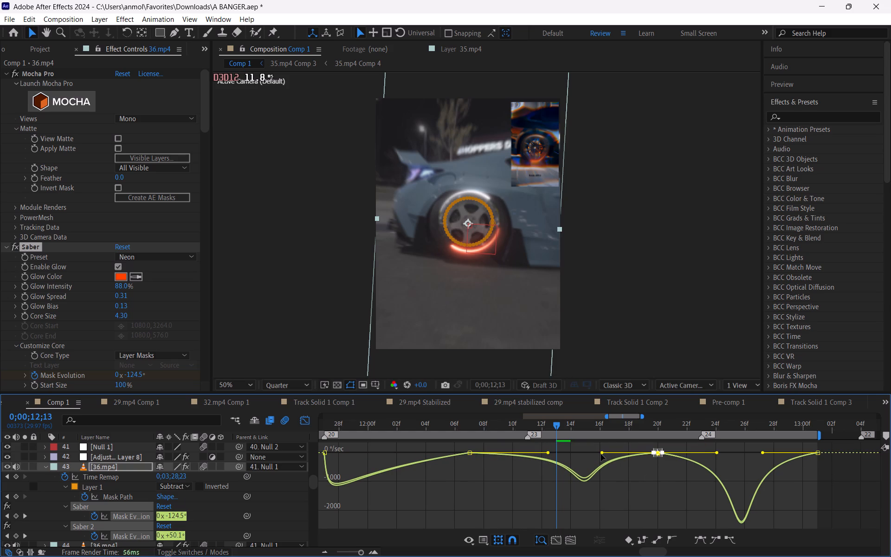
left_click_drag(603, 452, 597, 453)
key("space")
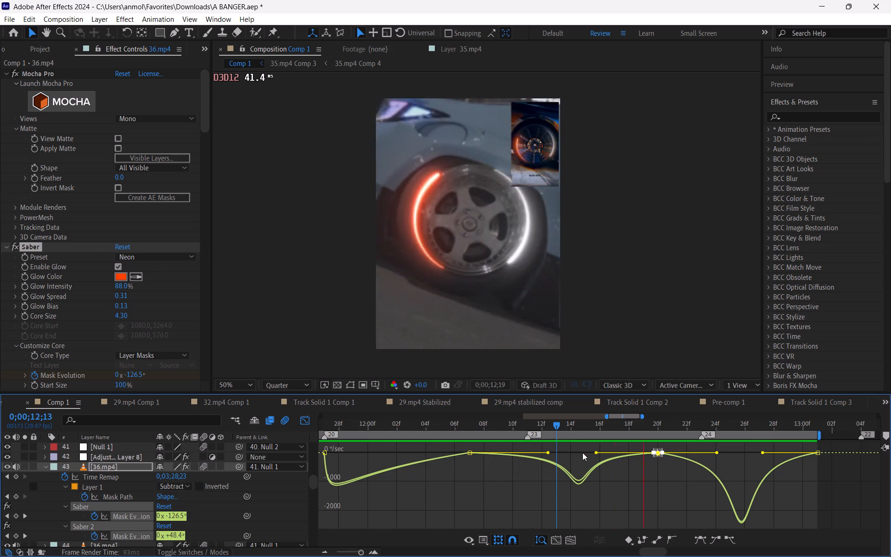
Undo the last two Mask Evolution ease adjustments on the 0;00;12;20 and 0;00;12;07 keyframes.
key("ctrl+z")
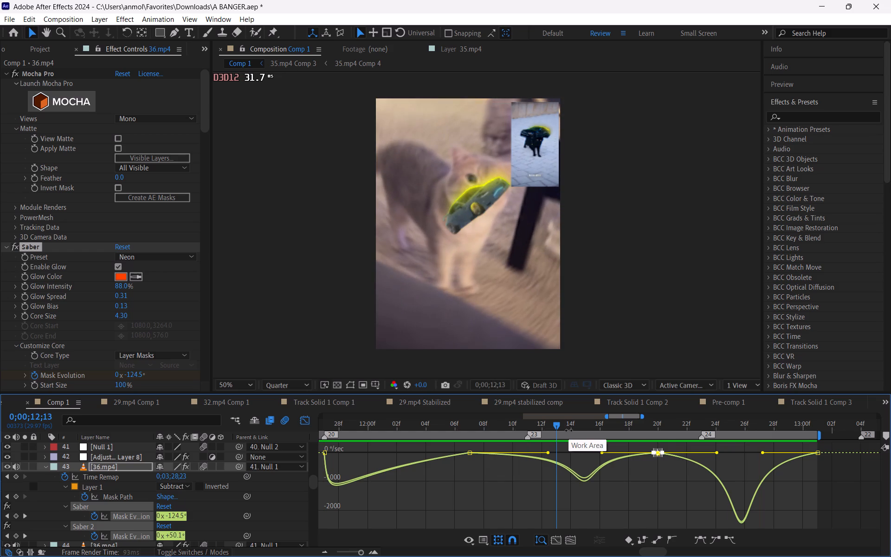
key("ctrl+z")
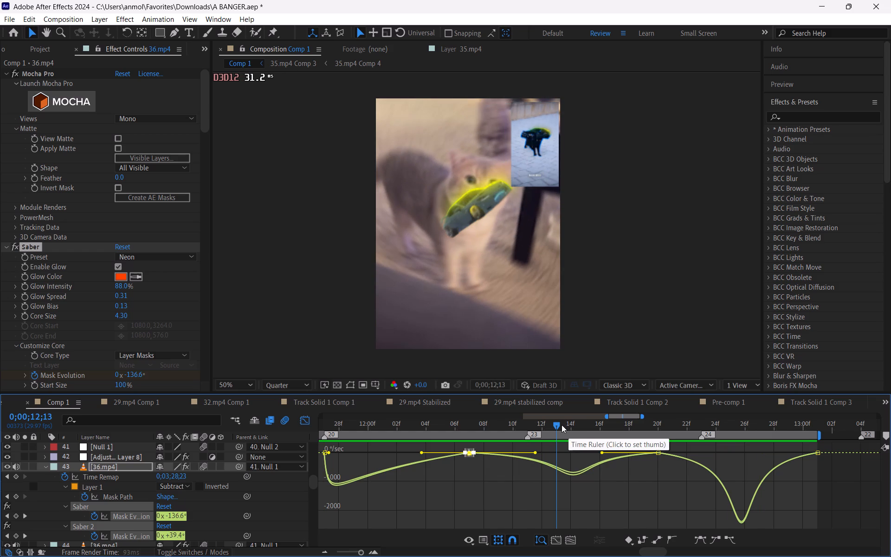
Preview the work area from 0;00;09;15 and examine the wheel shot's glow against the Mask Evolution speed curves.
key("space")
key("space")
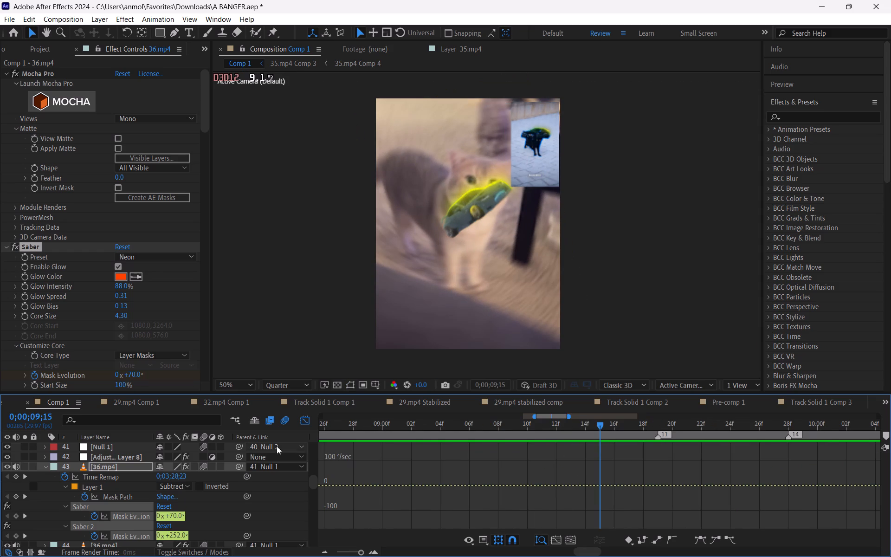
key("minus")
key("minus")
key("minus")
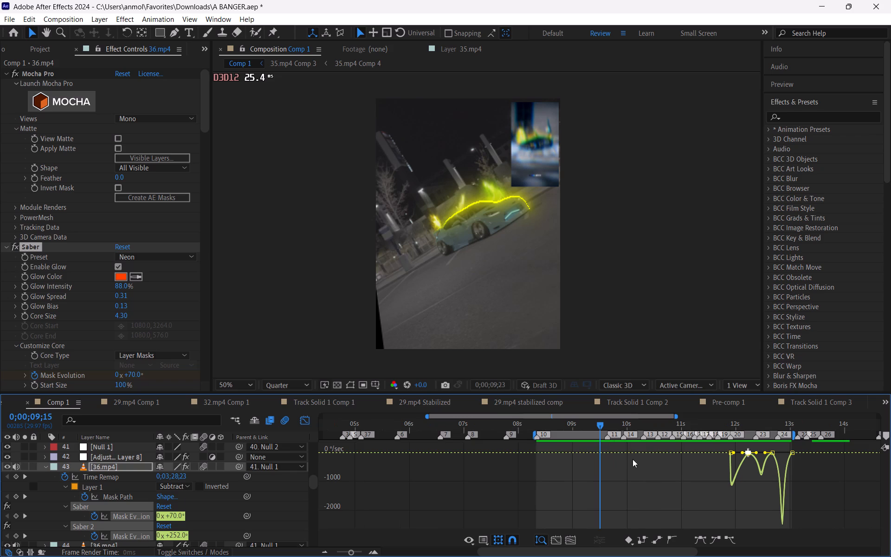
key("space")
key("space")
key("space")
key("space")
key("space")
key("space")
key("space")
key("space")
key("space")
key("space")
key("space")
key("space")
key("space")
key("space")
key("space")
key("space")
key("space")
key("space")
key("space")
key("space")
left_click_drag(626, 466, 355, 464)
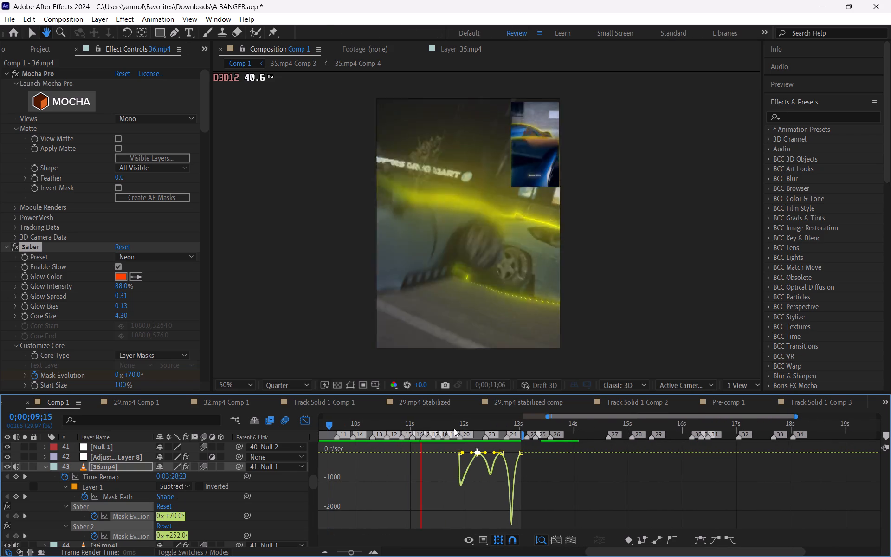
type("===")
key("space")
key("space")
key("space")
key("space")
key("space")
key("space")
key("space")
key("space")
key("space")
key("space")
key("space")
key("space")
key("space")
key("space")
key("space")
key("space")
key("space")
key("space")
key("space")
key("space")
left_click_drag(568, 502, 323, 497)
left_click_drag(706, 492, 429, 488)
left_click_drag(699, 479, 691, 479)
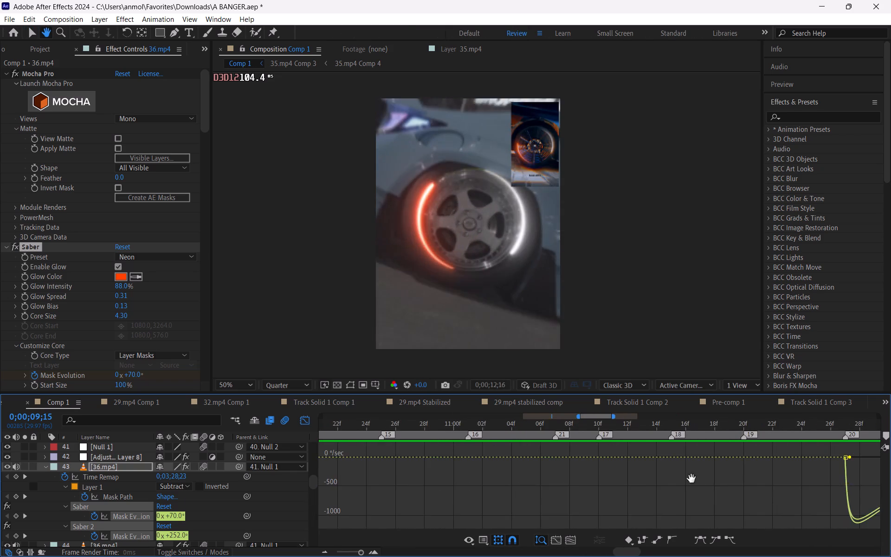
left_click_drag(691, 479, 477, 484)
left_click_drag(599, 477, 475, 491)
left_click_drag(564, 494, 376, 504)
left_click_drag(443, 485, 445, 499)
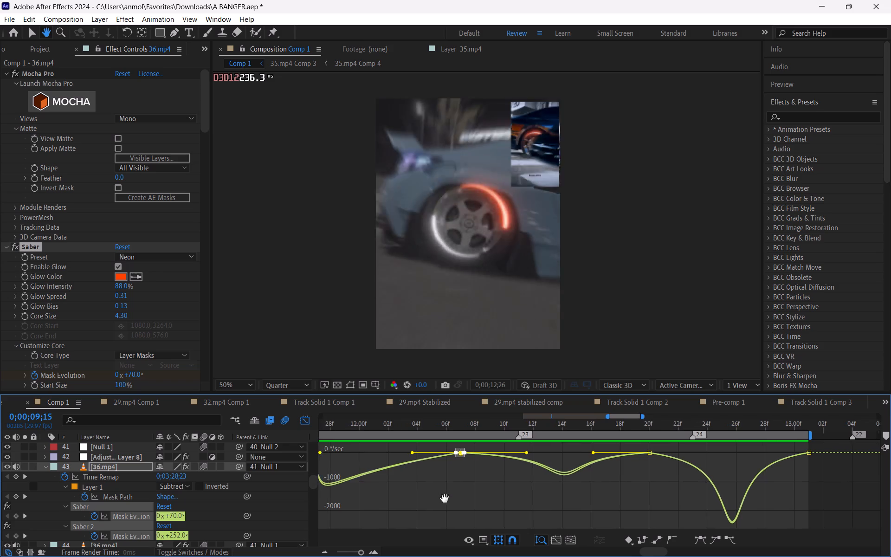
left_click_drag(445, 499, 430, 500)
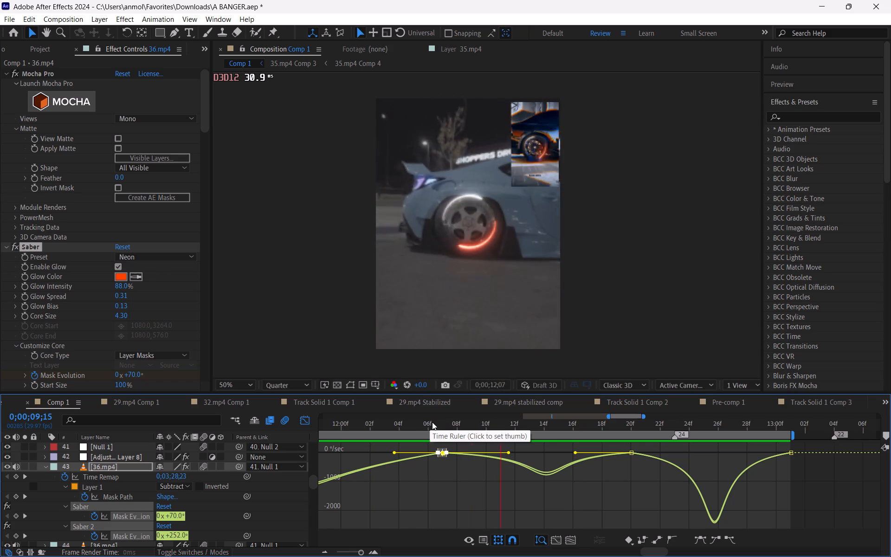
Scrub the wheel shot between 0;00;12;09 and 0;00;12;26 to compare the glow's rotation with the reference clip.
left_click_drag(432, 422, 489, 447)
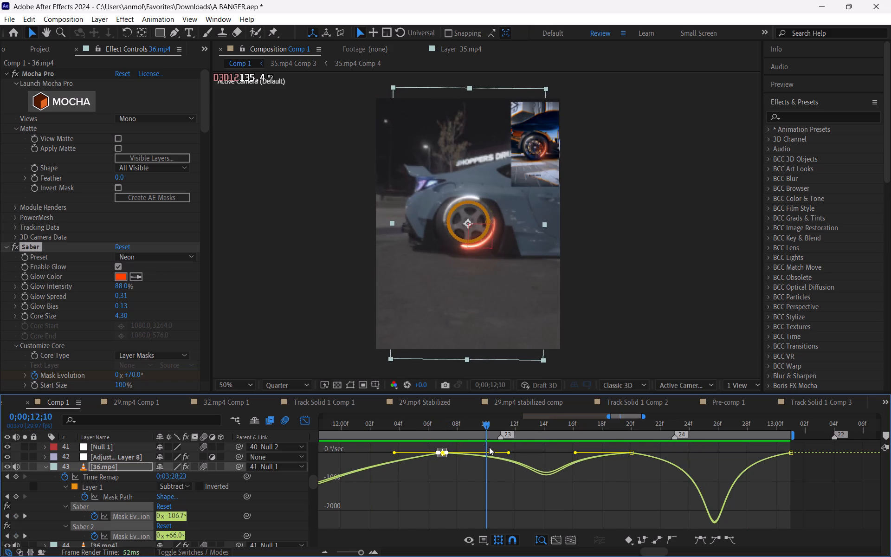
left_click_drag(489, 447, 594, 492)
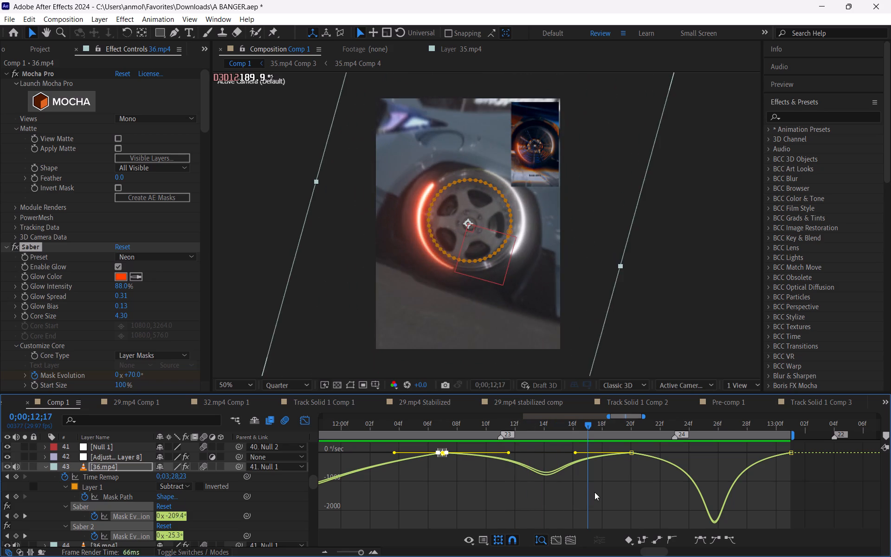
left_click_drag(594, 492, 471, 466)
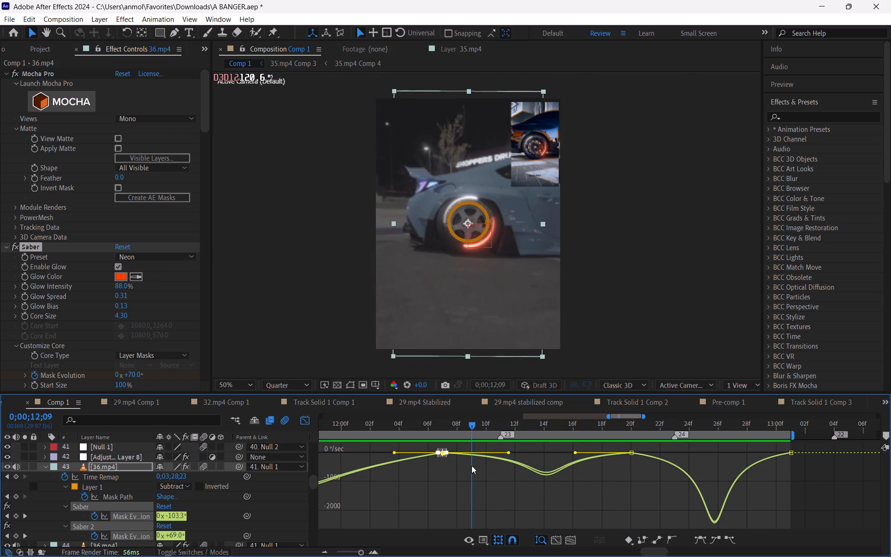
left_click_drag(471, 466, 588, 489)
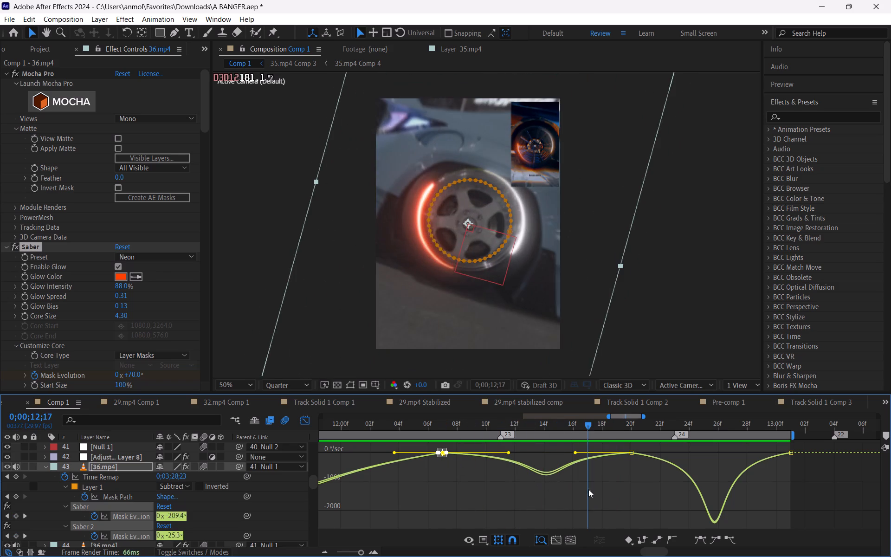
left_click_drag(588, 489, 684, 509)
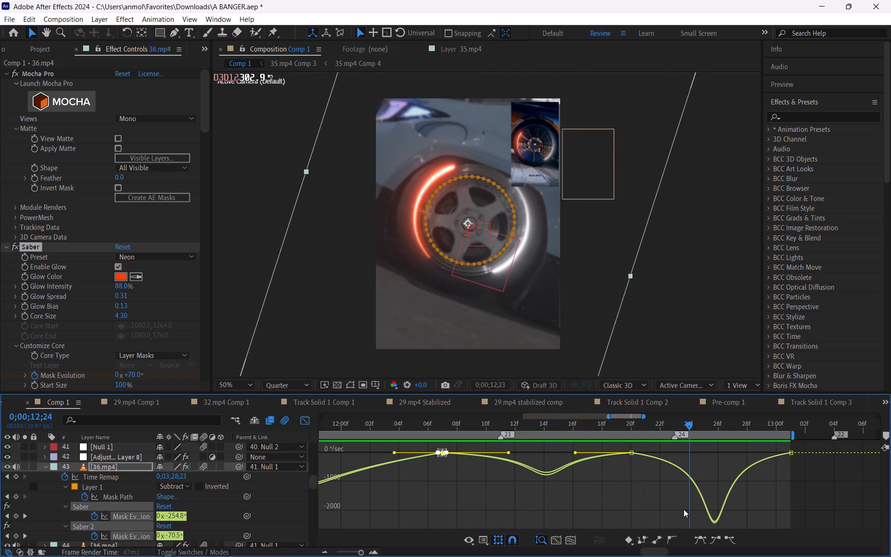
left_click_drag(684, 509, 620, 499)
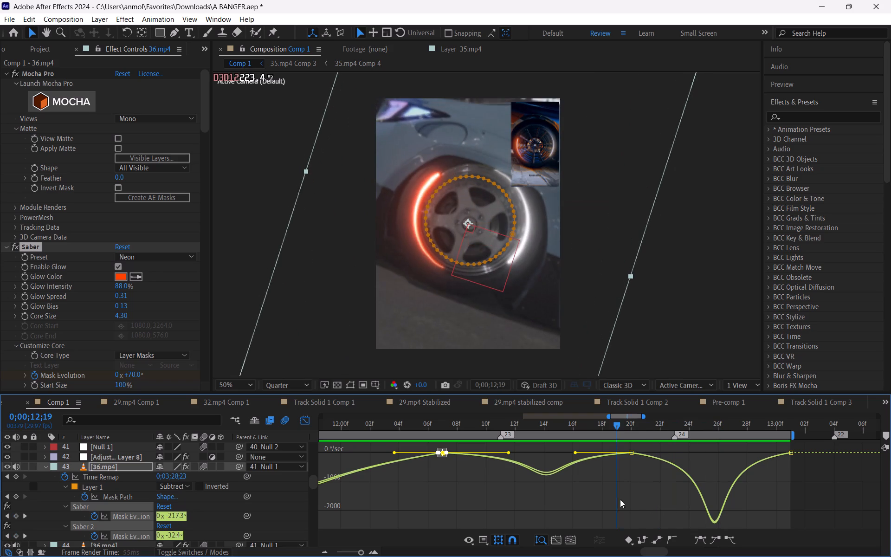
left_click_drag(620, 499, 717, 519)
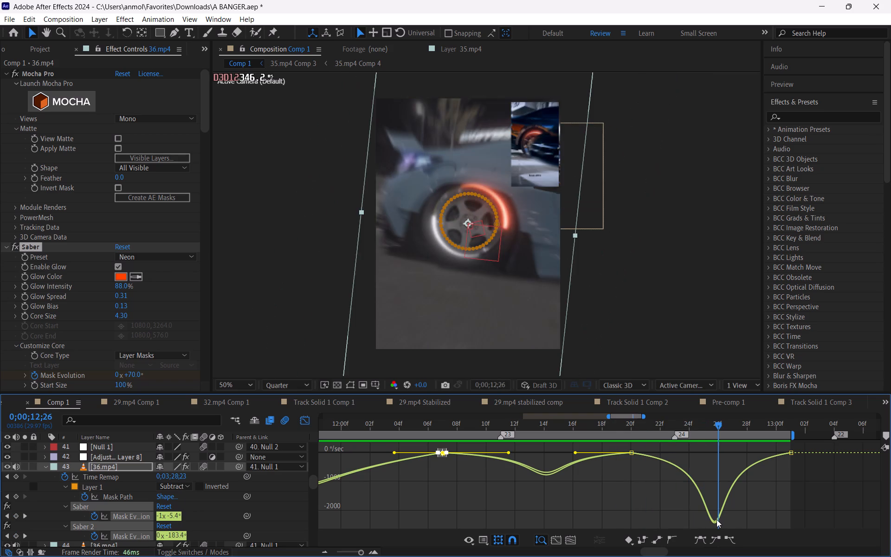
left_click_drag(717, 519, 624, 495)
Shorten the outgoing ease of both Mask Evolution keyframes at 0;00;12;20 to about 53.82% influence.
left_click_drag(623, 470, 659, 425)
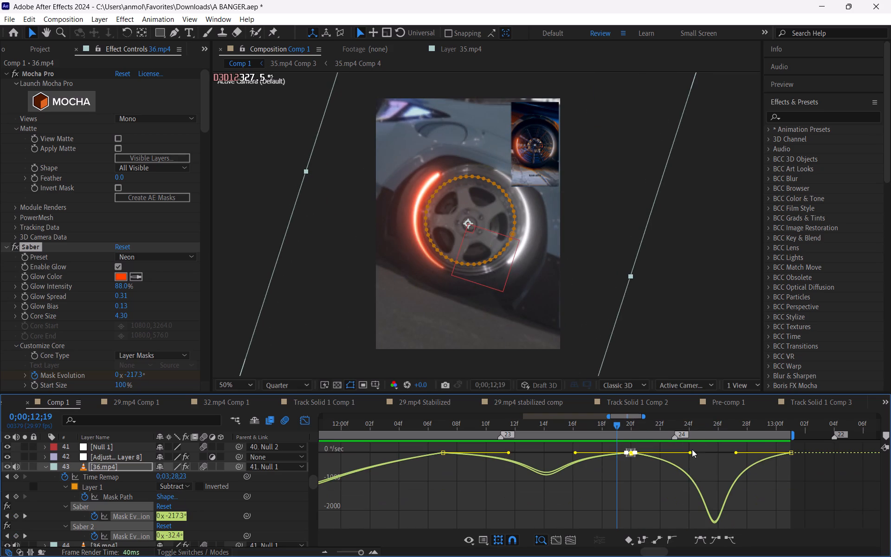
left_click_drag(692, 452, 676, 451)
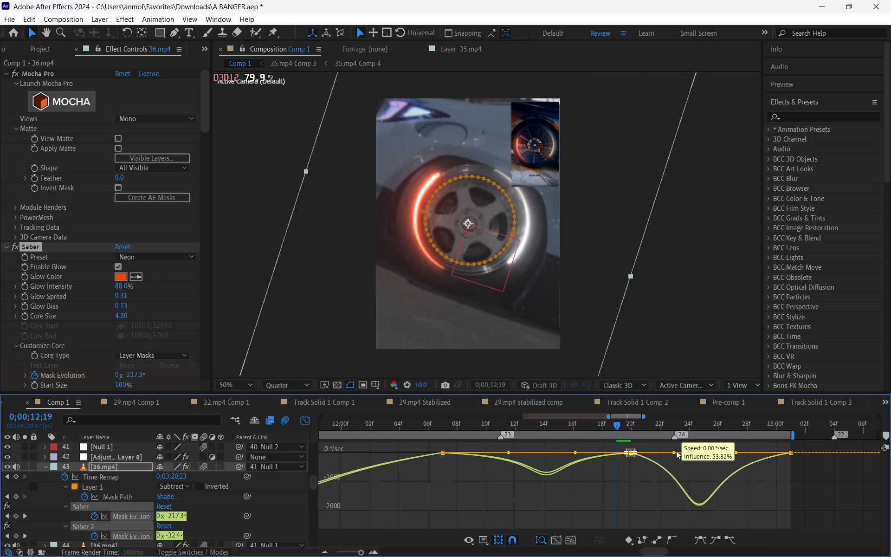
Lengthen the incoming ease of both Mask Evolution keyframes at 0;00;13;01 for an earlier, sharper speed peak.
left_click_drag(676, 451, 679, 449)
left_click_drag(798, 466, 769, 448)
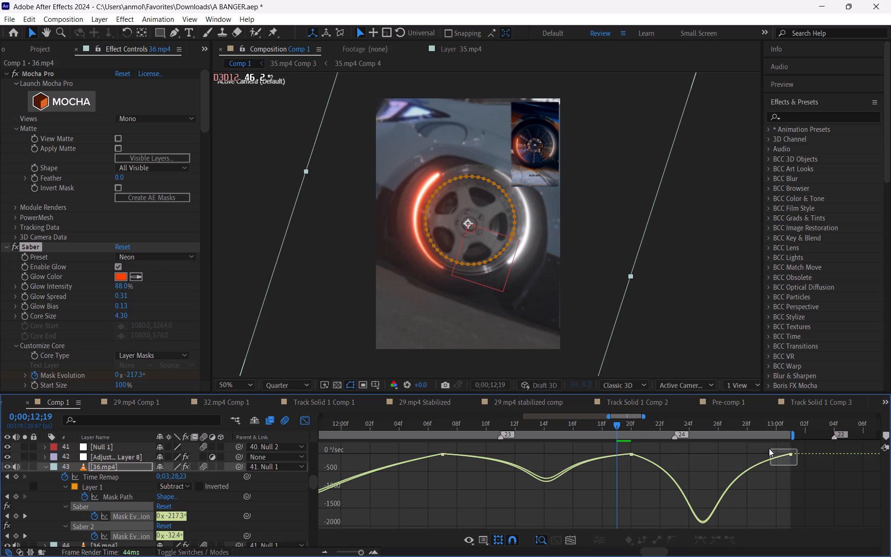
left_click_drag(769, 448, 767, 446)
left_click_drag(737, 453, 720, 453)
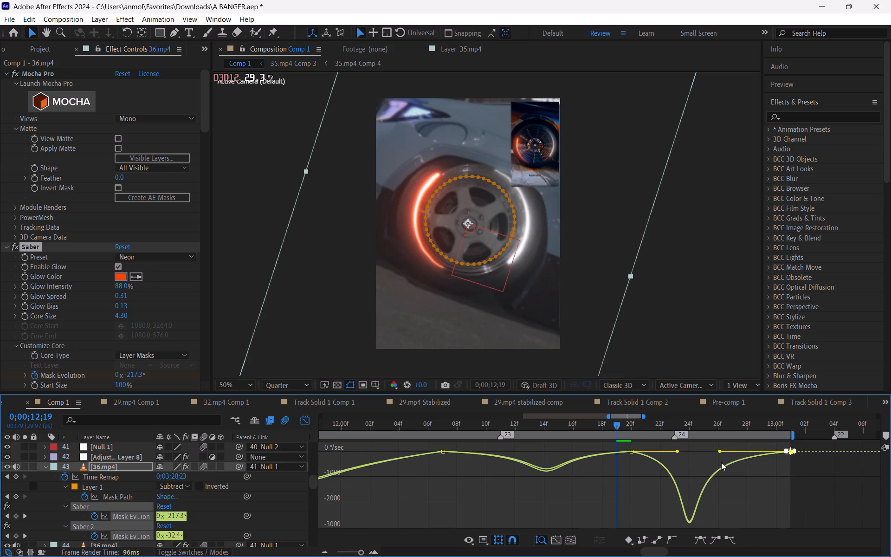
Preview the work area and scrub the wheel shot between 0;00;12;23 and 0;00;12;25 to check the glow's rotation.
key("space")
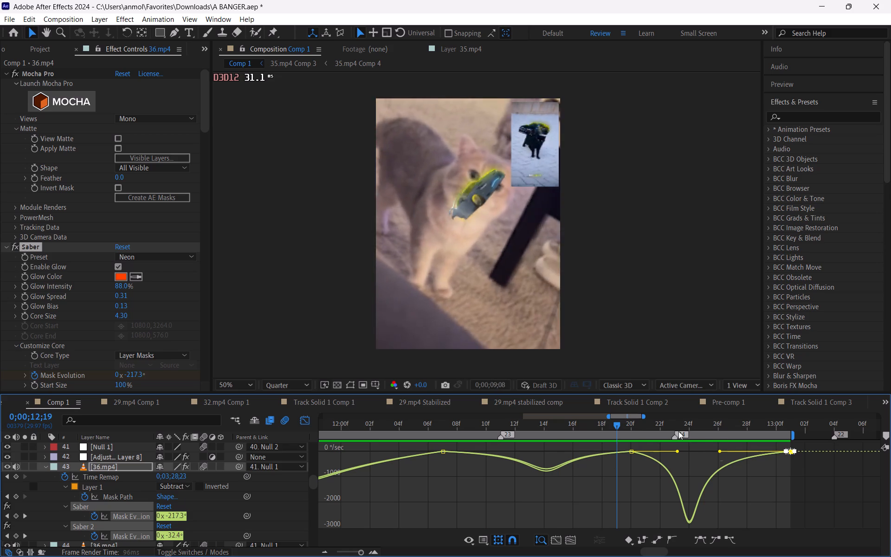
left_click_drag(664, 425, 689, 434)
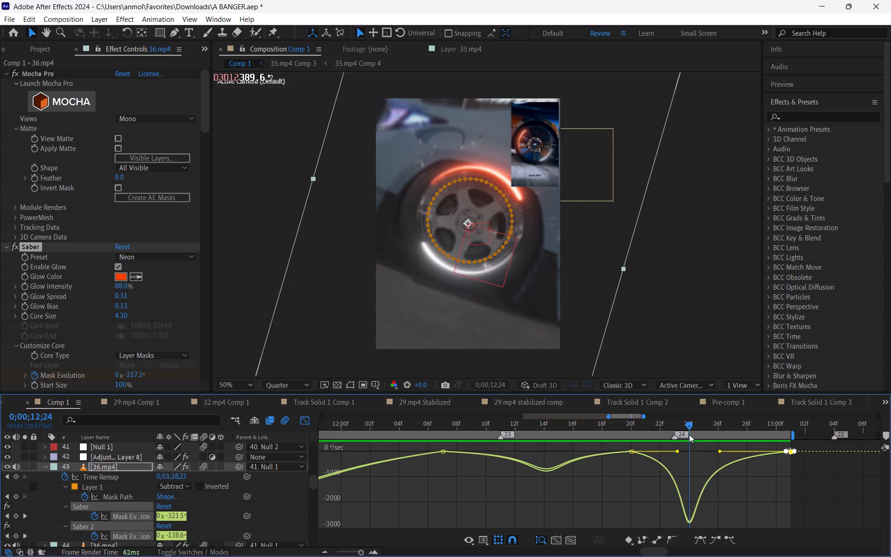
left_click_drag(689, 434, 671, 440)
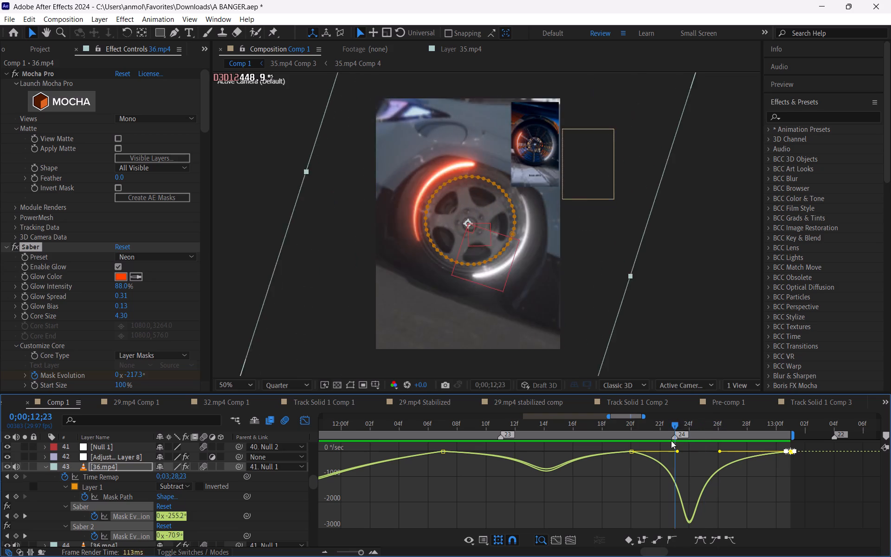
left_click_drag(671, 440, 705, 449)
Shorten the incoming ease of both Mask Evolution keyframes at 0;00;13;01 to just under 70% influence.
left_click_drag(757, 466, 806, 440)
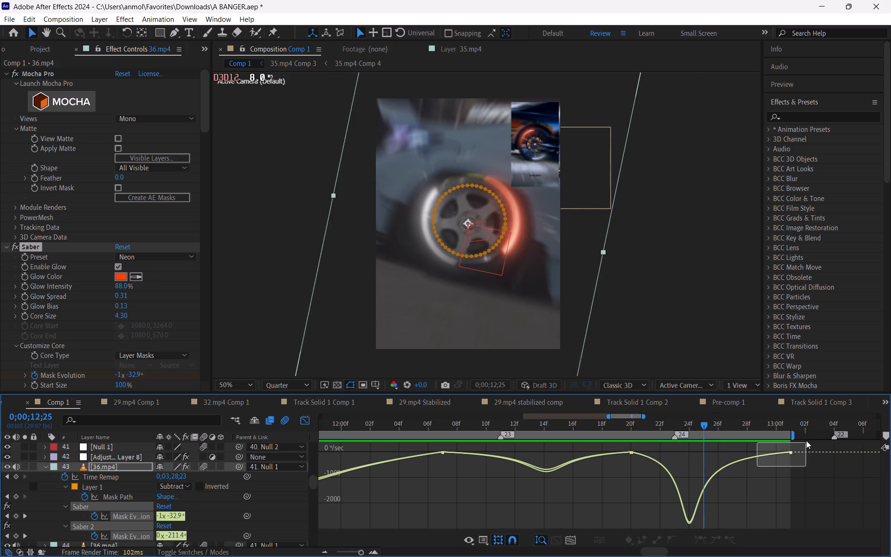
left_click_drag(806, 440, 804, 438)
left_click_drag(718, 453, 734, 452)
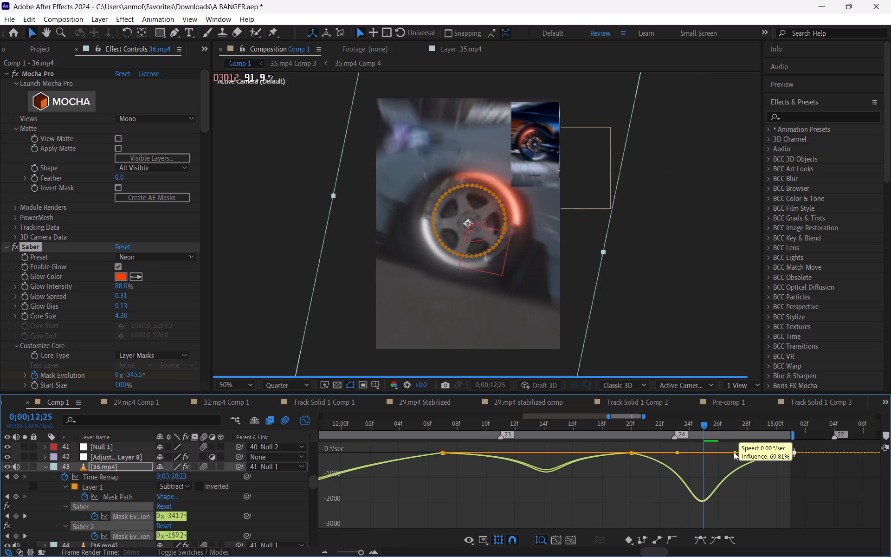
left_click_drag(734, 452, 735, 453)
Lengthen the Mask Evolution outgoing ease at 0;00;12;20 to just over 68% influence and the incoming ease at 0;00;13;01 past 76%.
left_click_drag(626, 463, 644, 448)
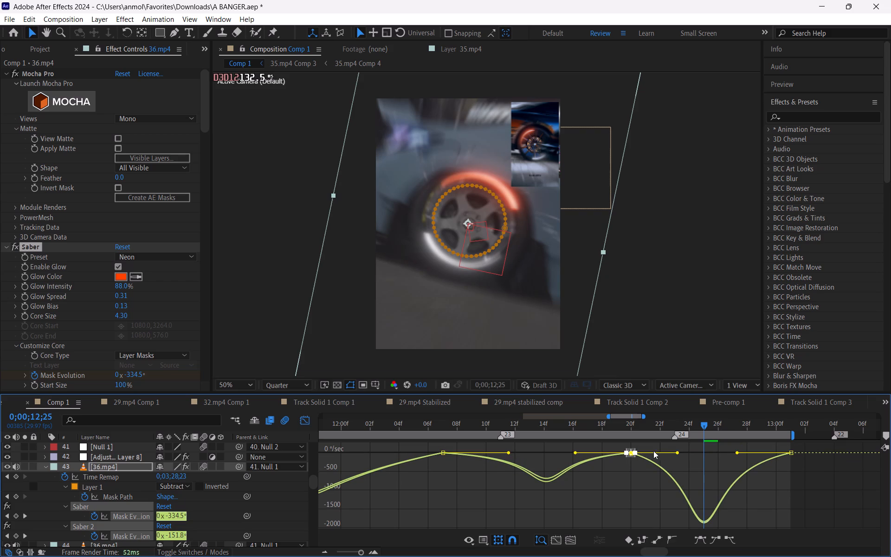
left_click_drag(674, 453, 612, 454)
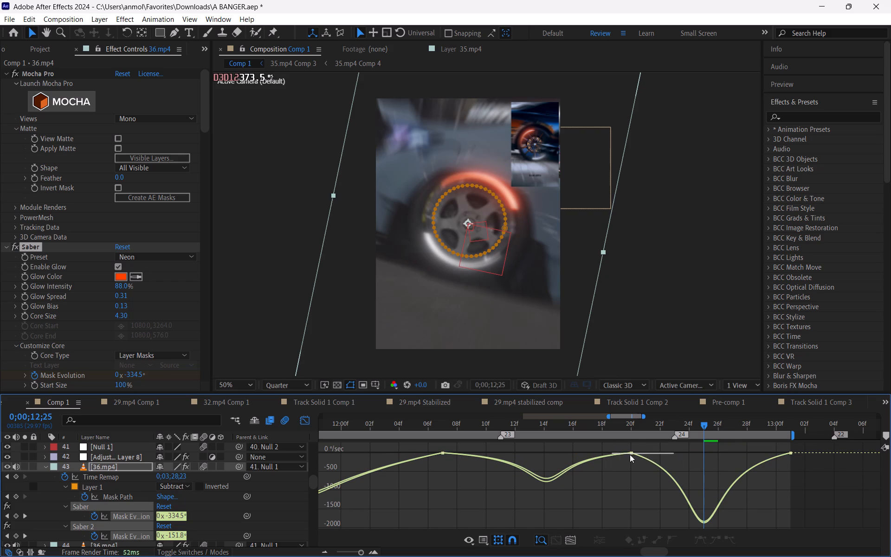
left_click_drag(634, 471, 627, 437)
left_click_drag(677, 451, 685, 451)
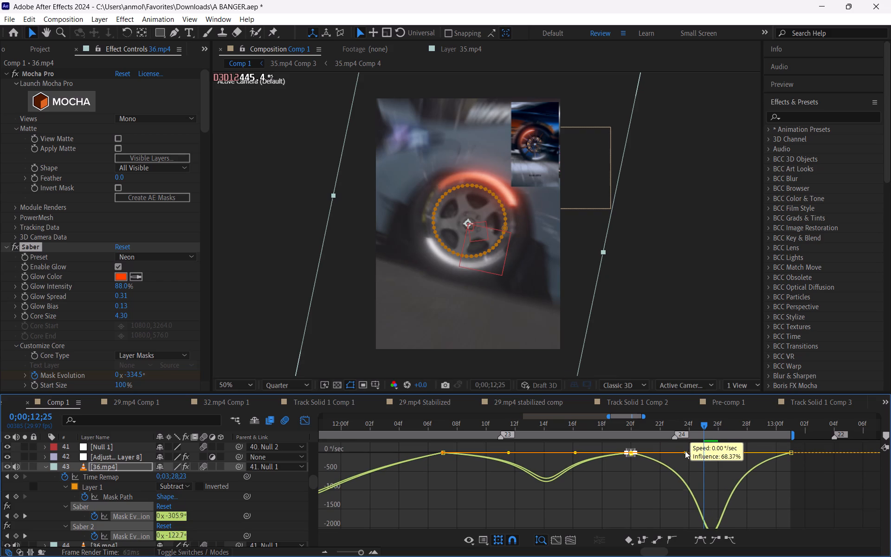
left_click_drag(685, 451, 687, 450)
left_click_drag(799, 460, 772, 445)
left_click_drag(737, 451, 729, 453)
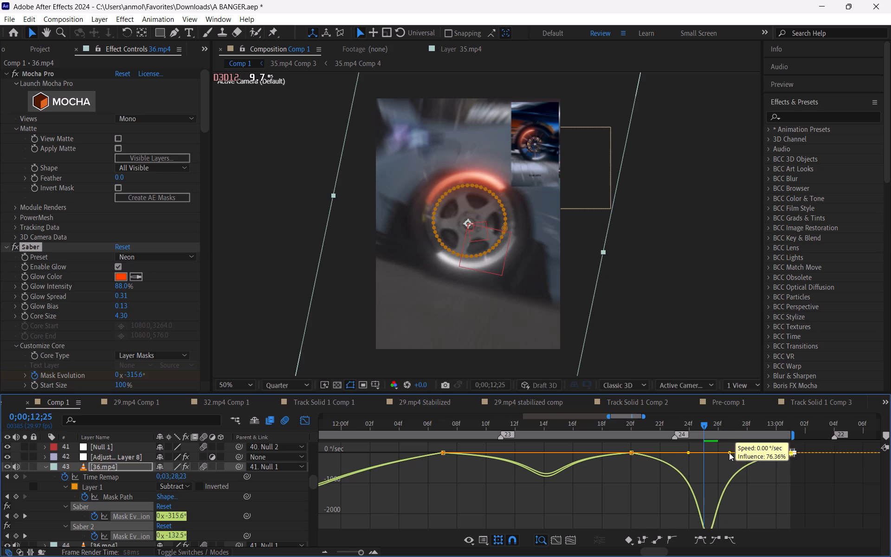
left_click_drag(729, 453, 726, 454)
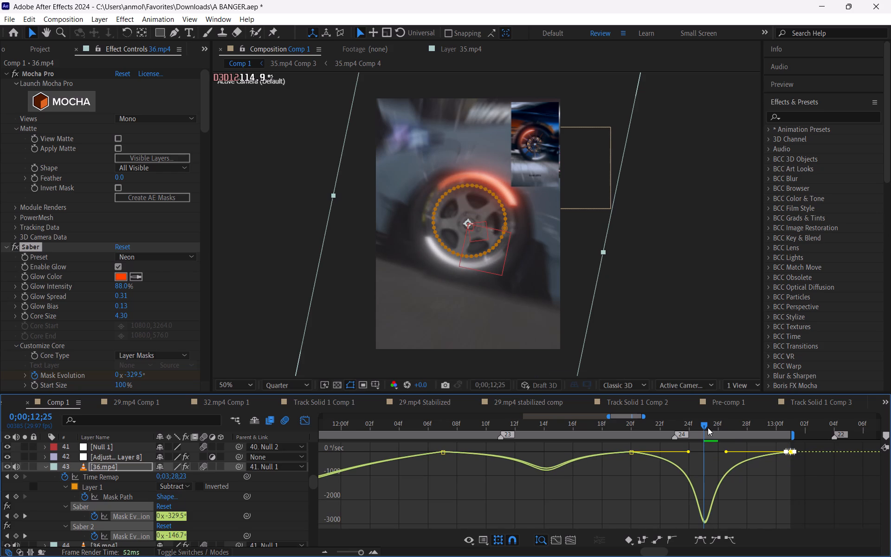
Shorten the Mask Evolution outgoing ease at 0;00;12;20 and the incoming ease at 0;00;13;01, the latter to just under 74% influence.
left_click_drag(624, 465, 662, 441)
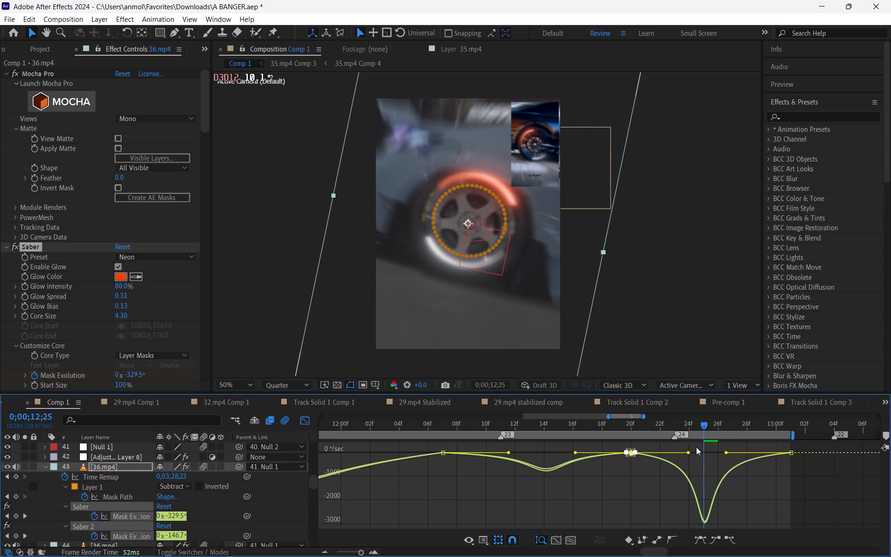
left_click_drag(689, 453, 681, 453)
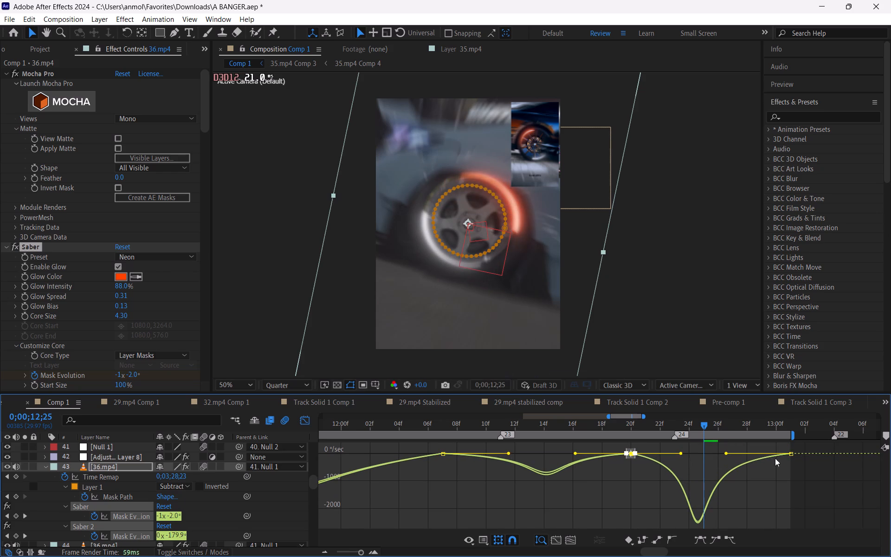
left_click_drag(803, 465, 776, 446)
left_click_drag(729, 453, 734, 453)
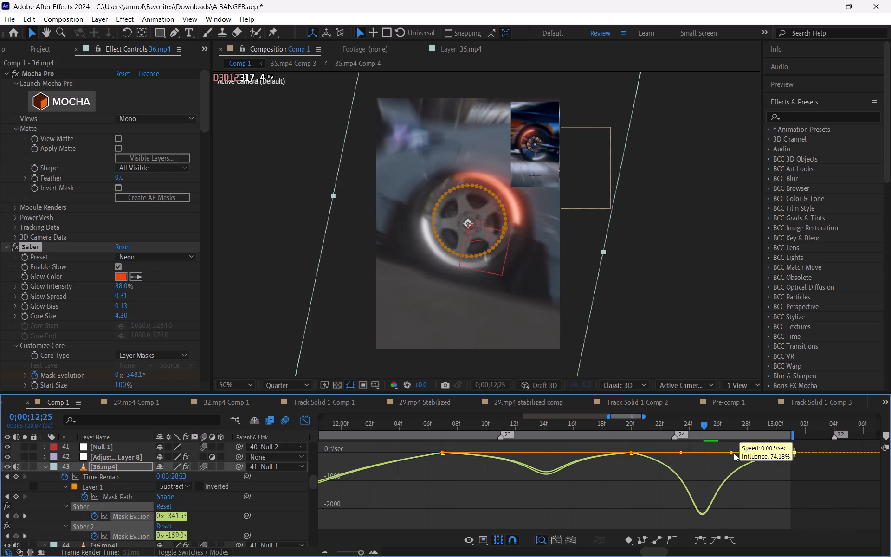
left_click_drag(734, 453, 736, 453)
Preview the work area and scrub the wheel shot between 0;00;12;08 and 0;00;13;01, comparing the glow's rotation with the reference clip.
key("space")
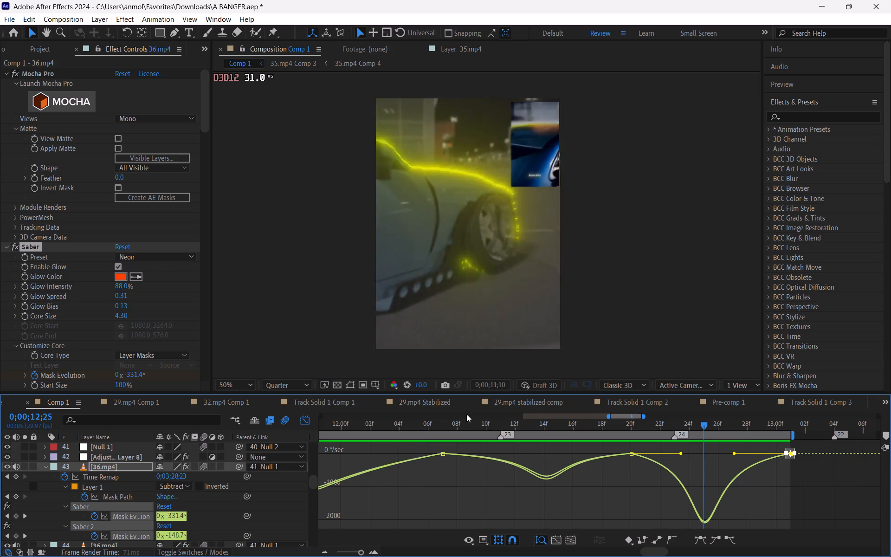
left_click_drag(464, 423, 532, 453)
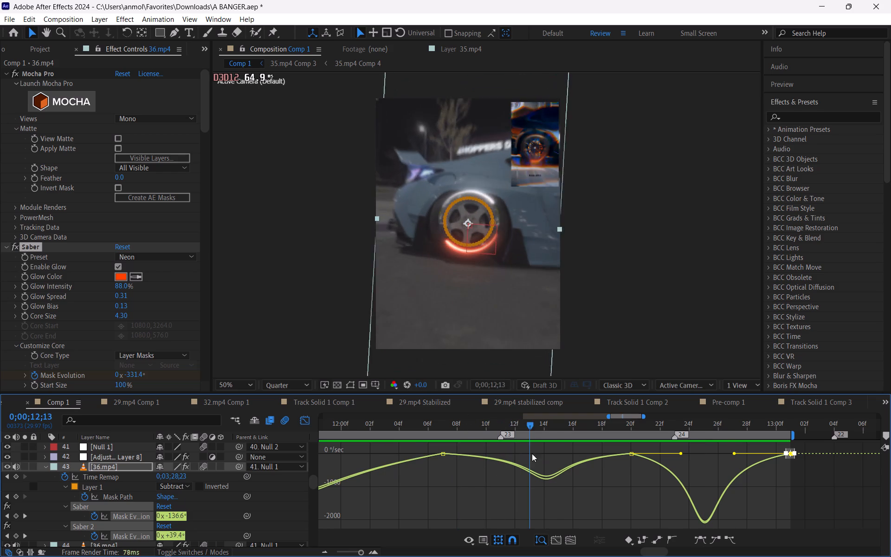
left_click_drag(532, 453, 591, 489)
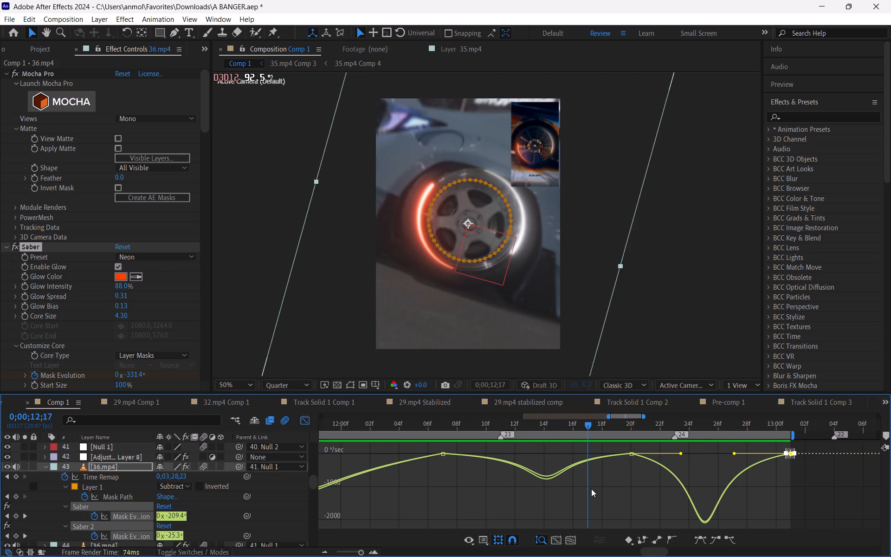
left_click_drag(591, 489, 590, 496)
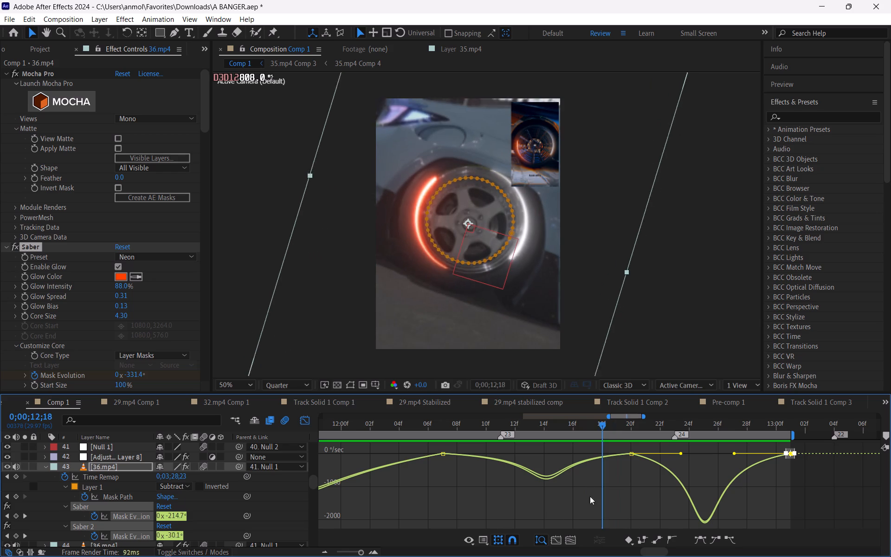
left_click_drag(590, 496, 456, 479)
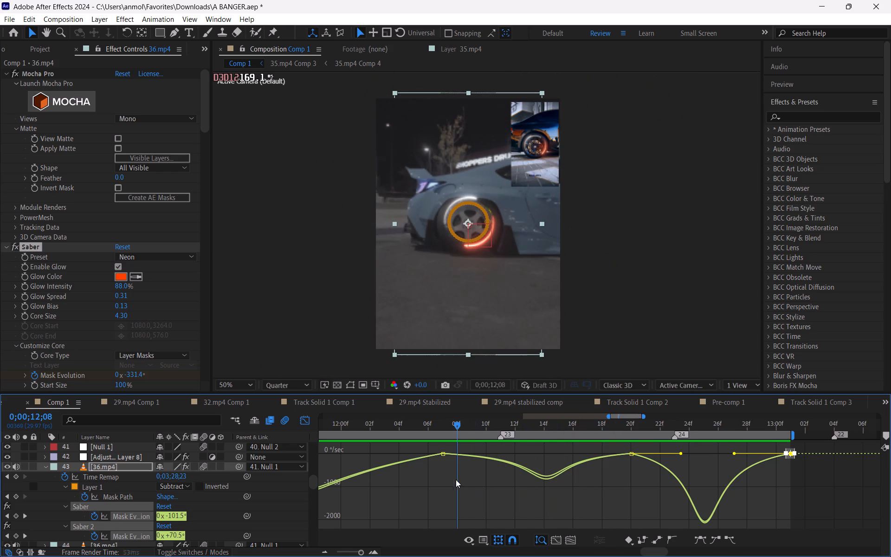
left_click_drag(456, 479, 537, 505)
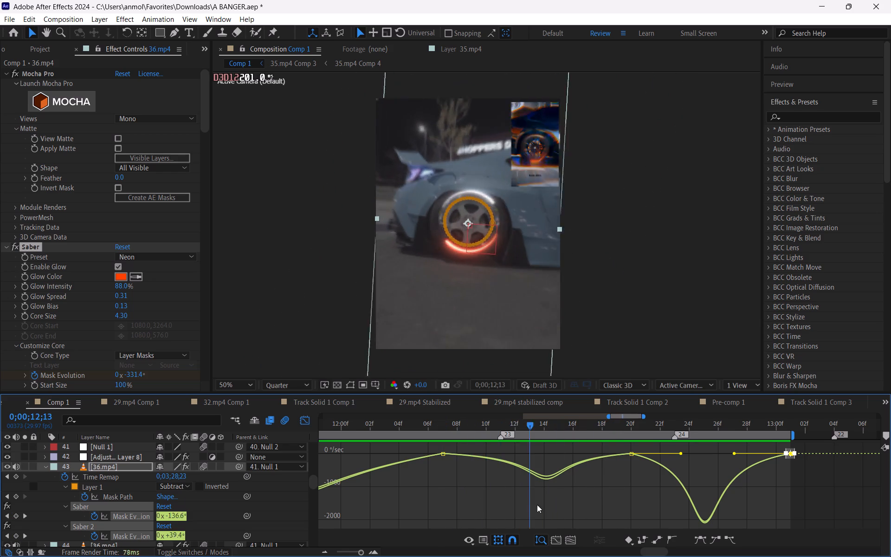
left_click_drag(537, 505, 724, 512)
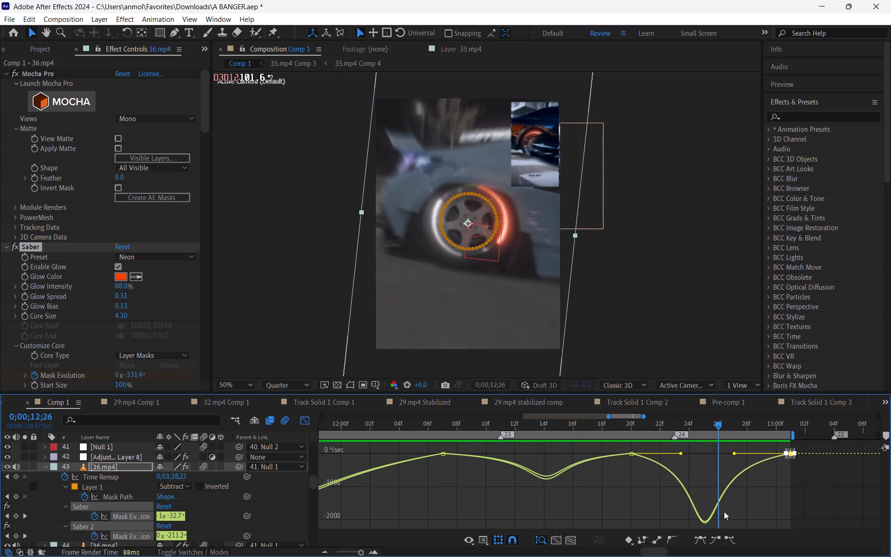
left_click_drag(724, 512, 783, 522)
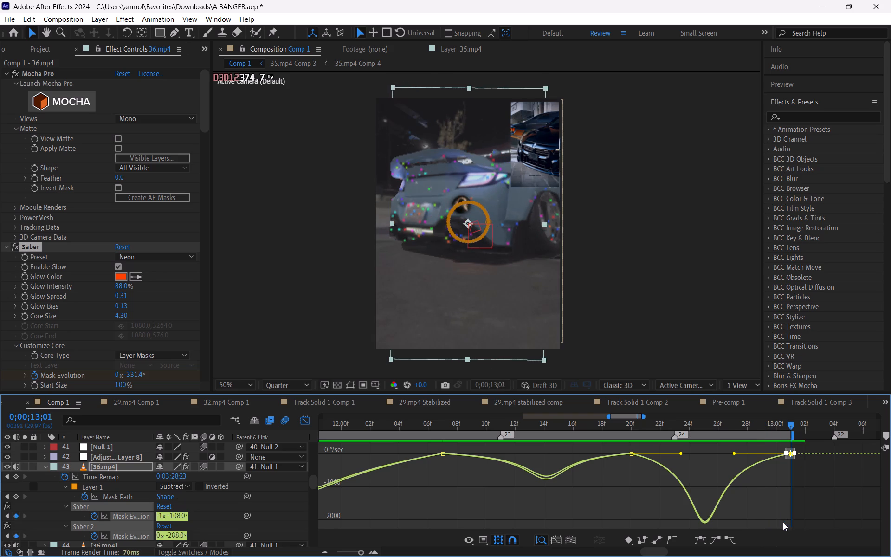
left_click_drag(783, 522, 490, 488)
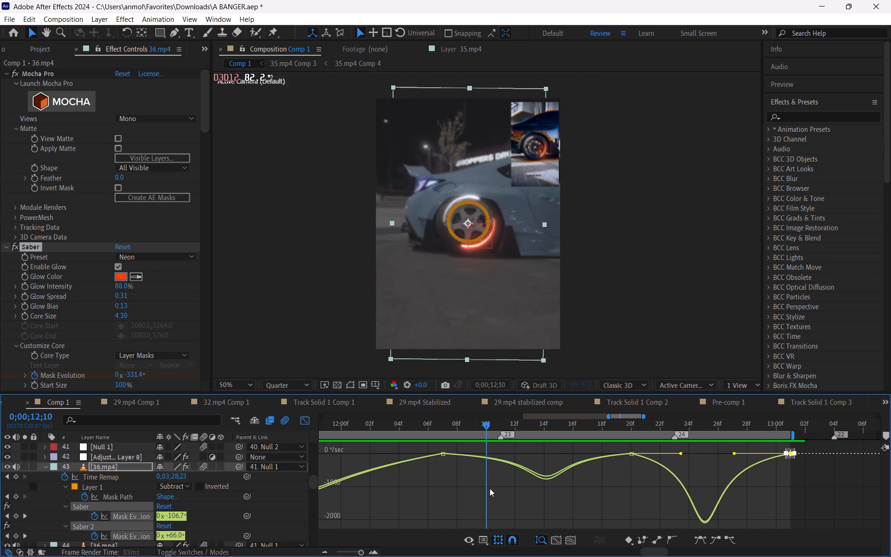
left_click_drag(490, 488, 505, 483)
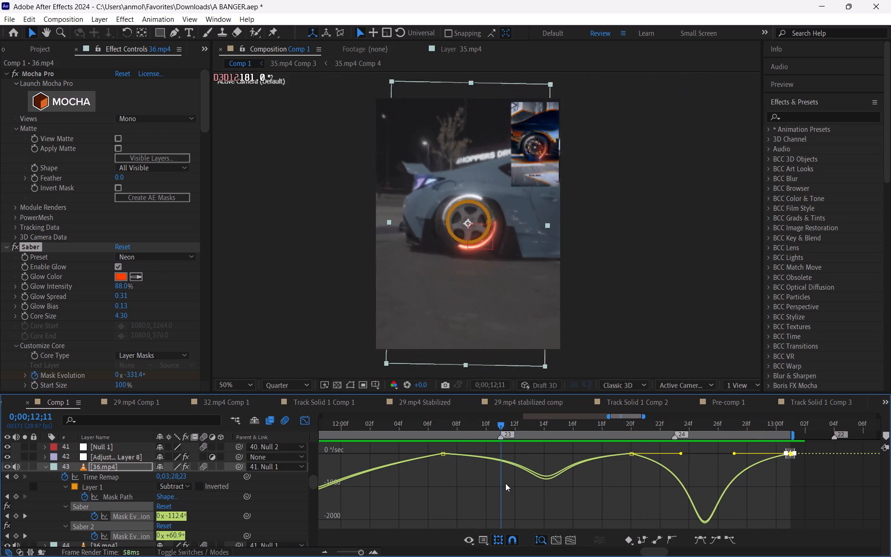
left_click_drag(505, 483, 558, 488)
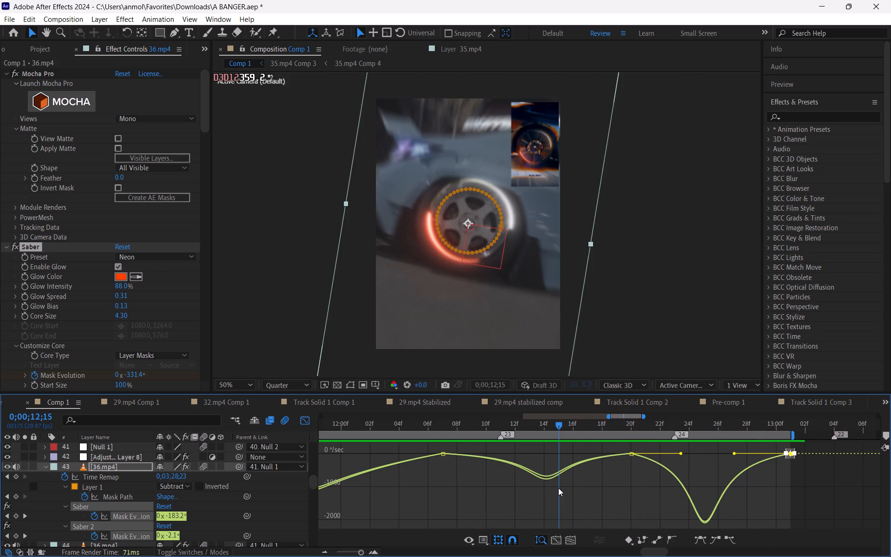
left_click_drag(558, 488, 576, 489)
Search the effects for "drop s" and add the Perspective Drop Shadow at the end of the 36.mp4 layer's effects.
left_click(835, 110)
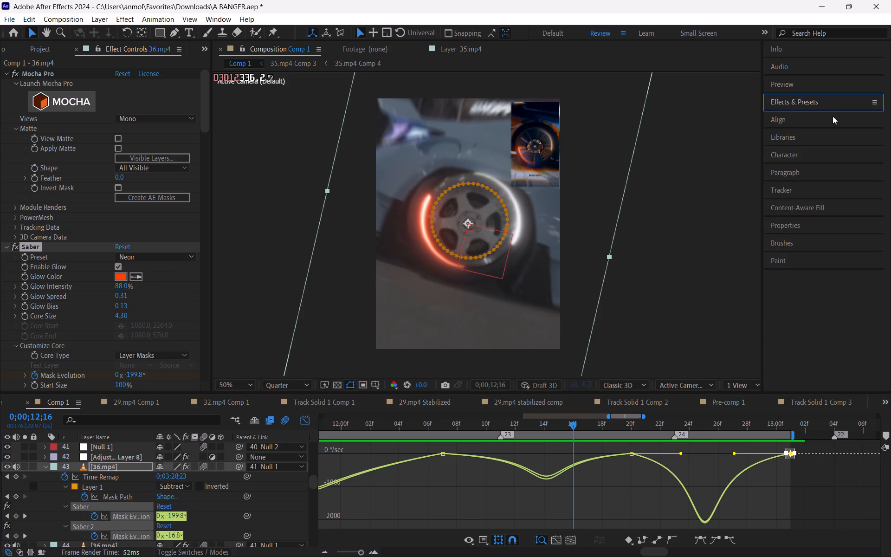
left_click(823, 98)
left_click(826, 118)
type("drop s")
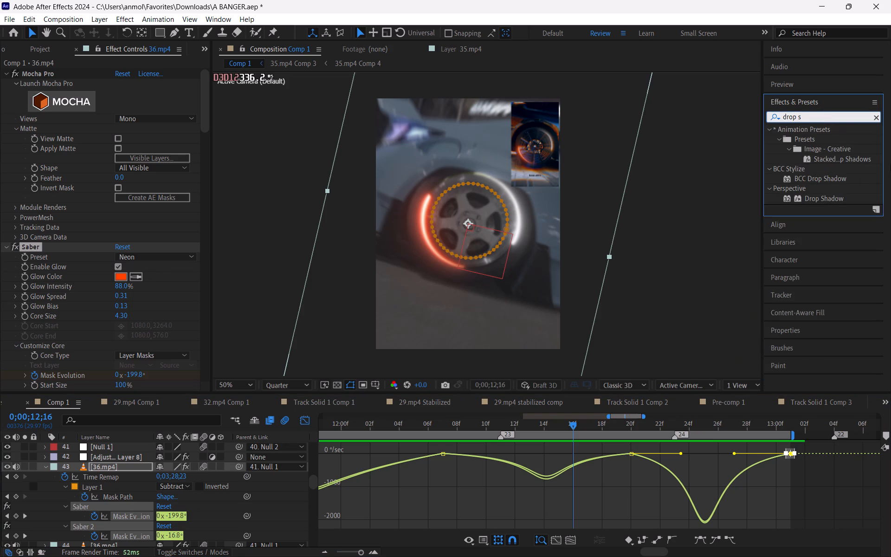
left_click_drag(838, 197, 157, 375)
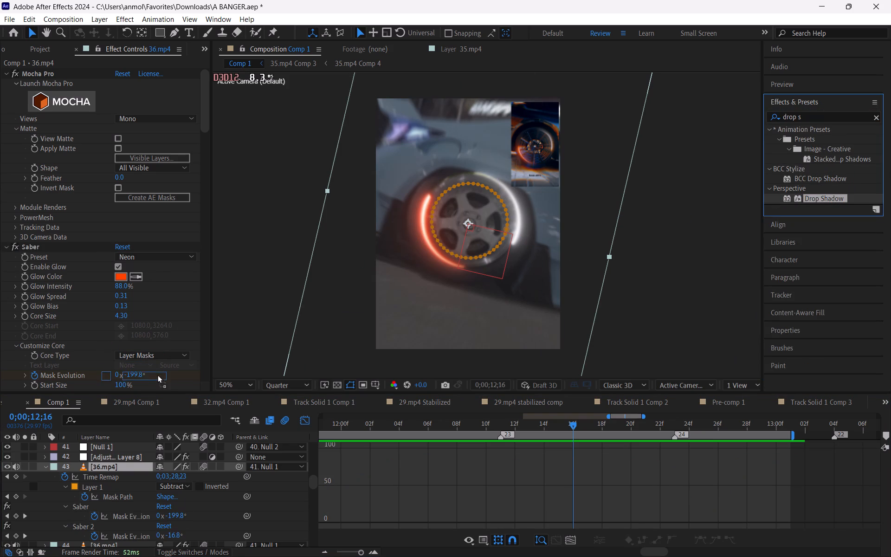
left_click_drag(157, 375, 160, 386)
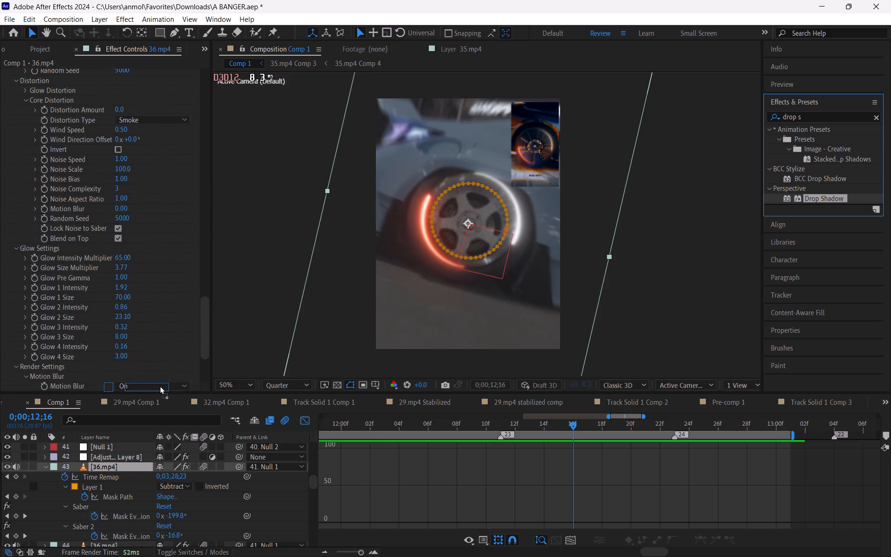
left_click_drag(160, 386, 158, 384)
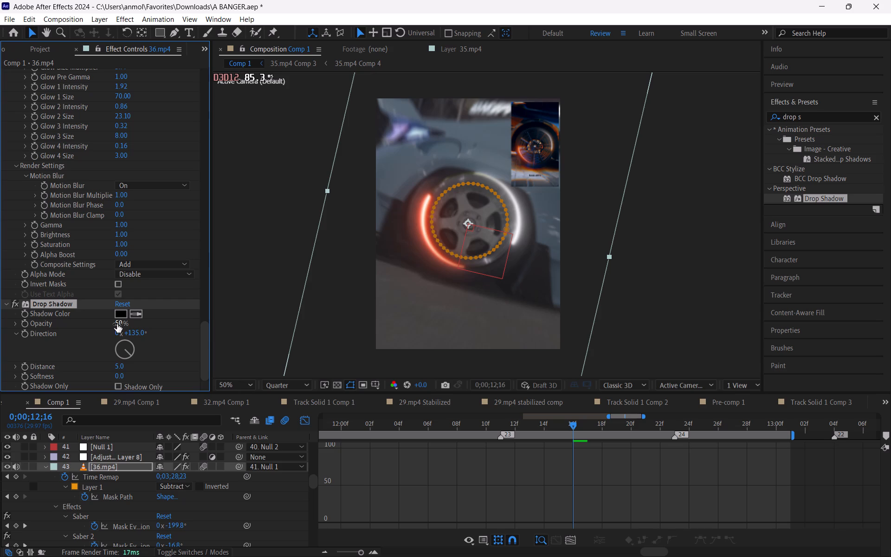
Set the Drop Shadow opacity on the 36.mp4 layer to 100%.
left_click_drag(117, 324, 200, 311)
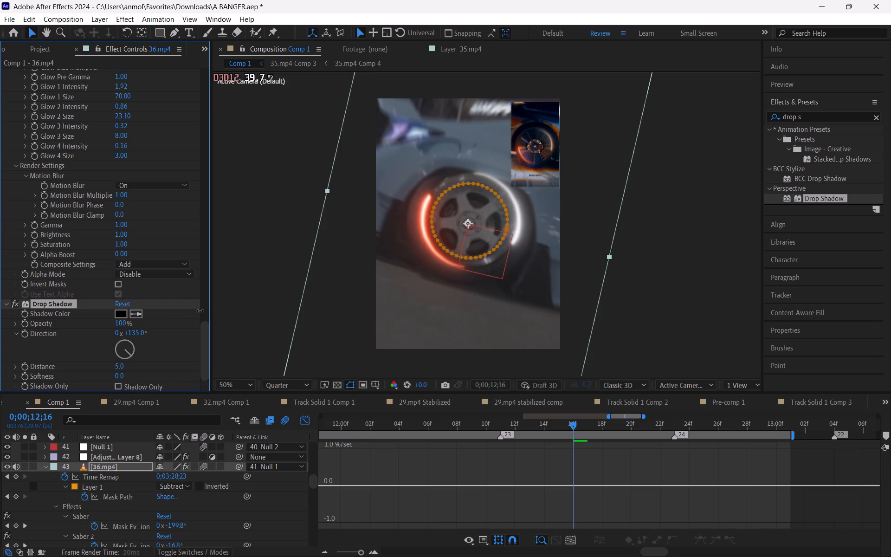
left_click_drag(200, 311, 229, 402)
left_click_drag(229, 402, 411, 375)
Preview the work area to check the wheel shot with the Drop Shadow applied.
key("space")
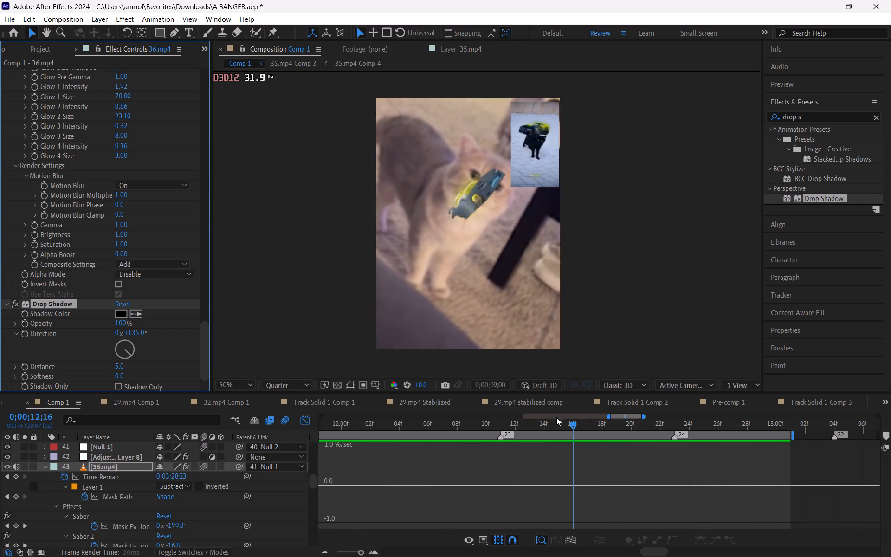
Go to 0;00;12;15 in the wheel shot and switch the timeline from the graph editor back to layer bars.
key("minus")
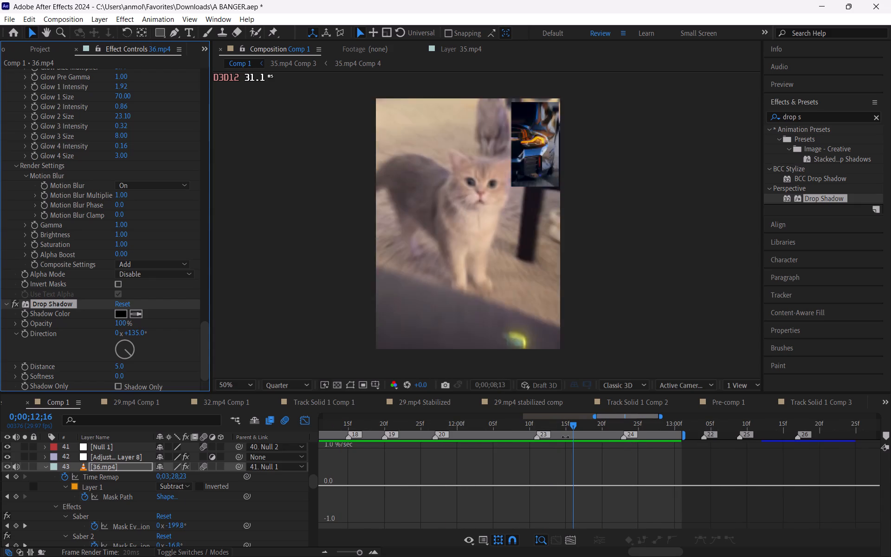
left_click_drag(568, 426, 564, 433)
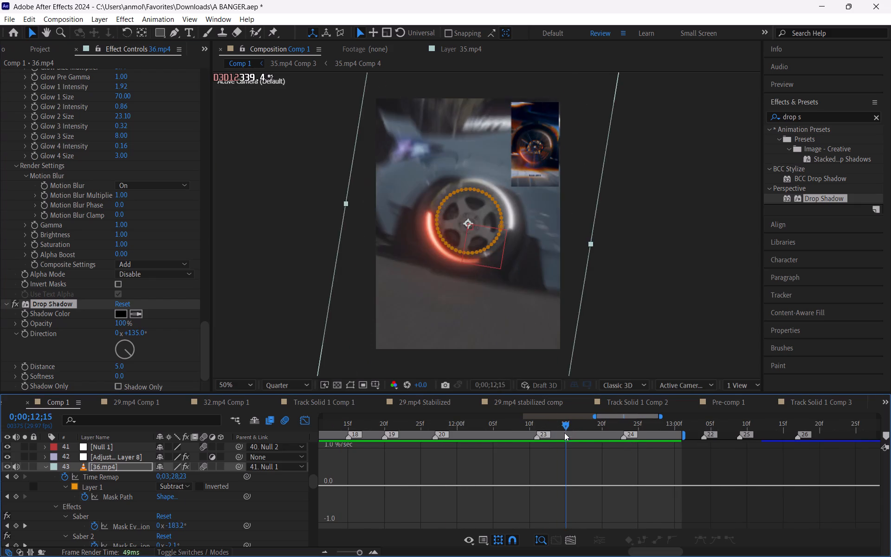
left_click_drag(564, 433, 560, 439)
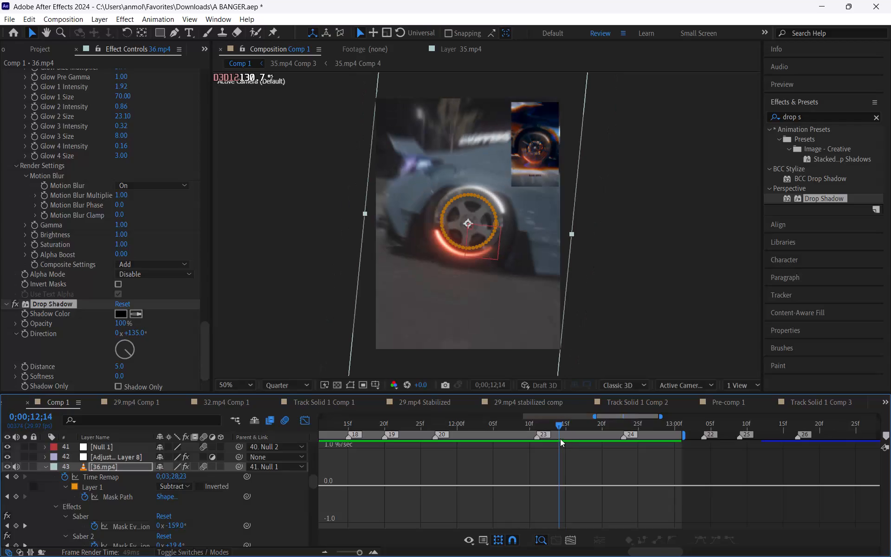
left_click_drag(560, 439, 562, 440)
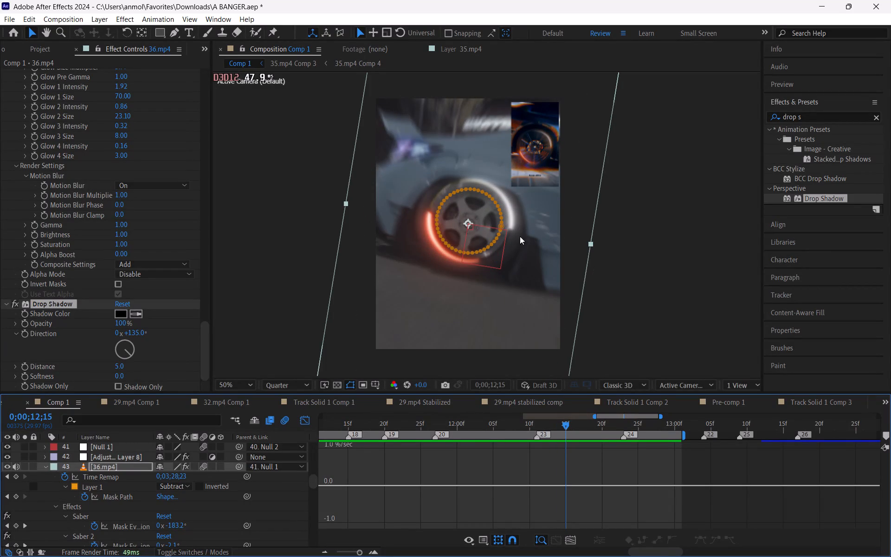
left_click(307, 418)
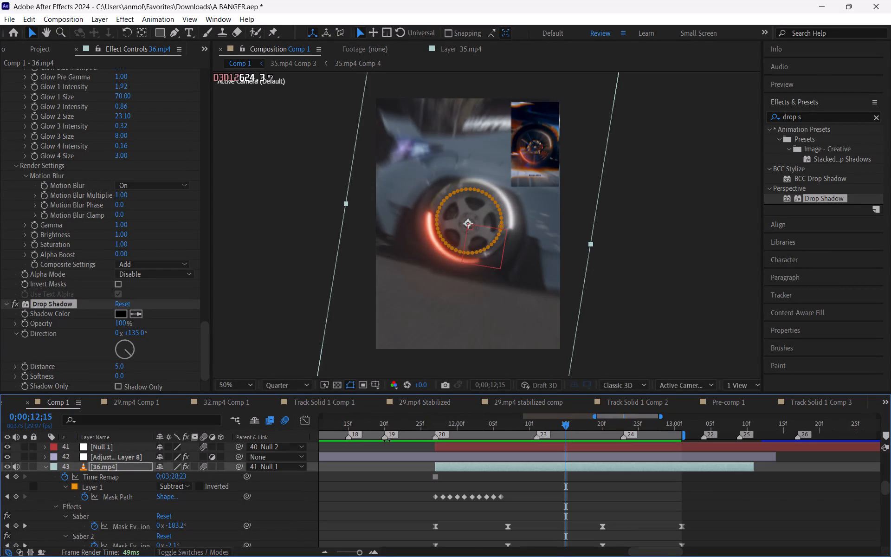
Change the glow color of the Saber 2 effect on 36.mp4 to light orange, FFD2A2.
scroll(170, 336, "up", 3)
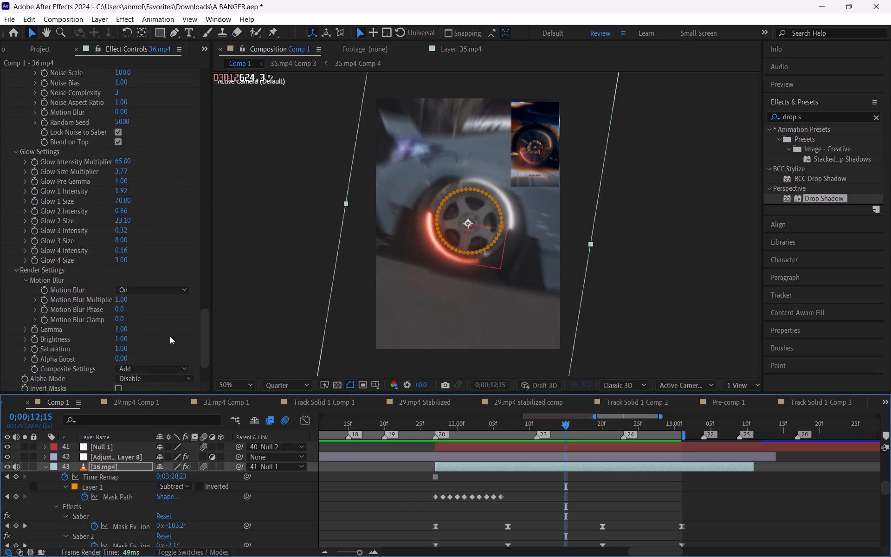
scroll(170, 336, "up", 1)
scroll(151, 301, "up", 12)
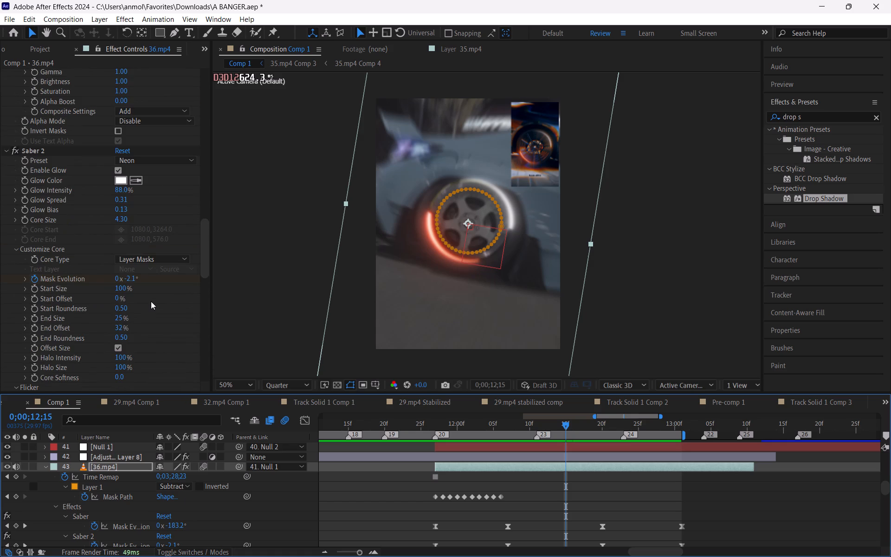
left_click(118, 182)
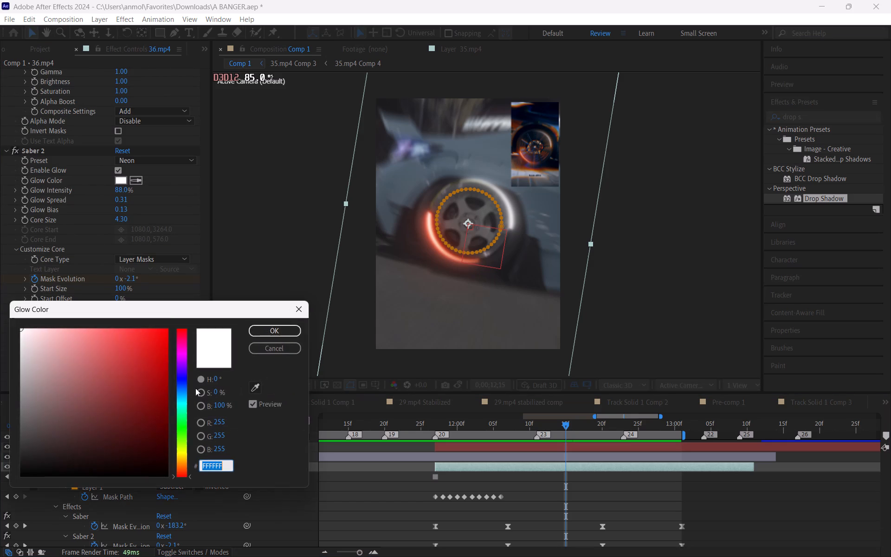
left_click(184, 467)
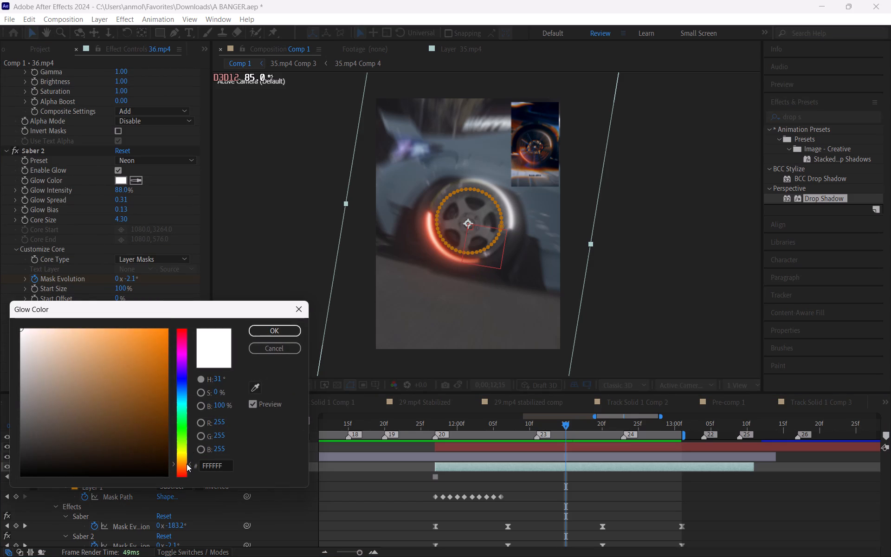
left_click_drag(104, 363, 100, 326)
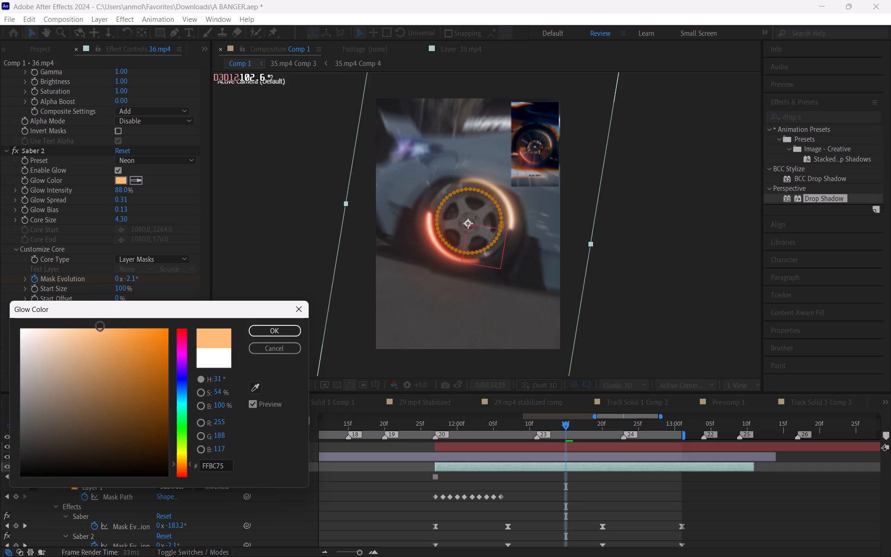
left_click_drag(100, 326, 74, 319)
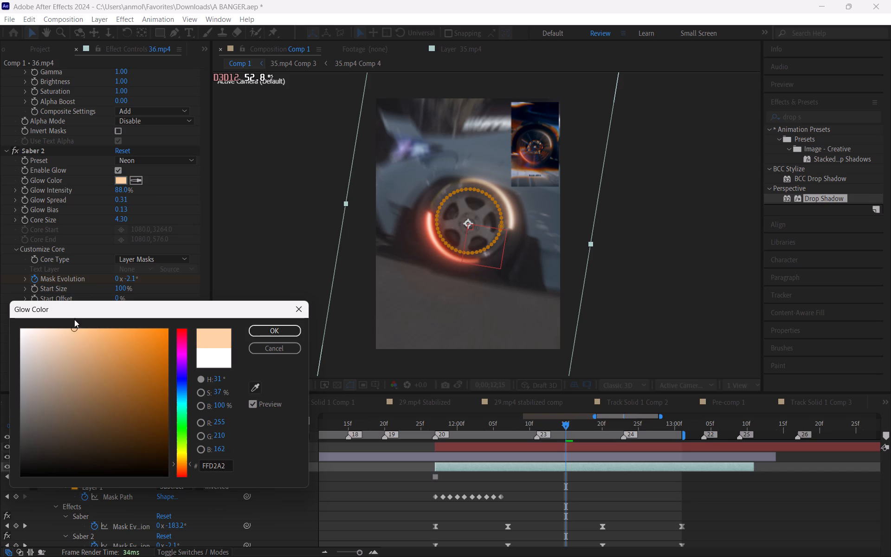
left_click(276, 331)
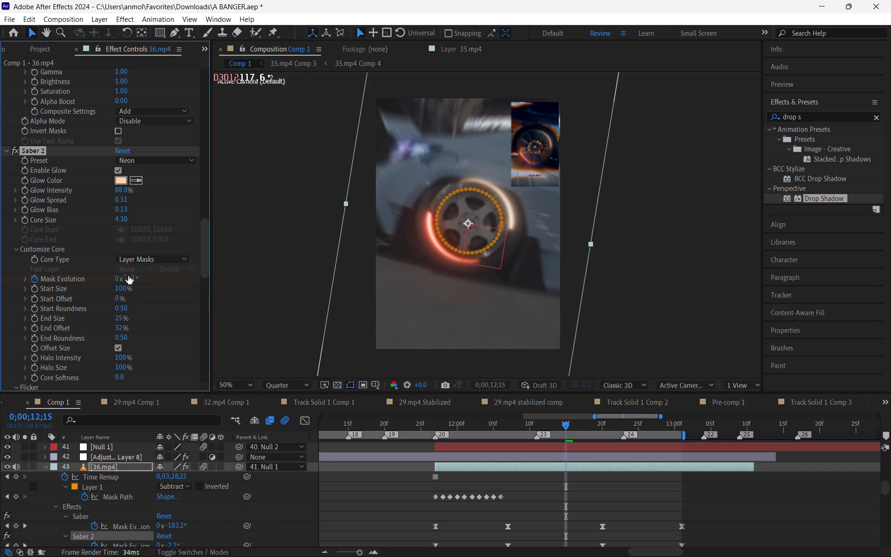
Set the Saber 2 effect's Glow Intensity to 120%.
left_click_drag(116, 192, 118, 192)
left_click_drag(118, 192, 138, 191)
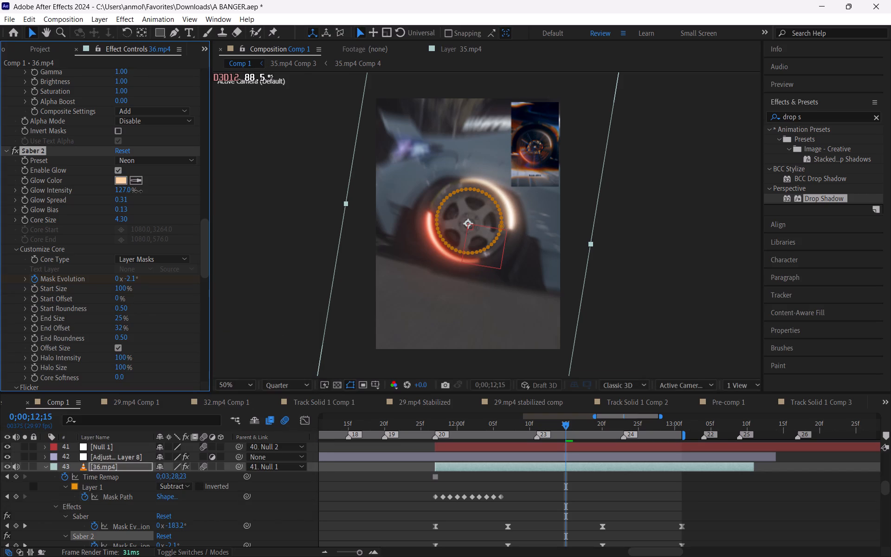
left_click_drag(138, 191, 136, 192)
left_click_drag(136, 192, 132, 190)
Set the Glow Intensity of the first, orange-red Saber effect on 36.mp4 to 120%.
scroll(120, 291, "up", 13)
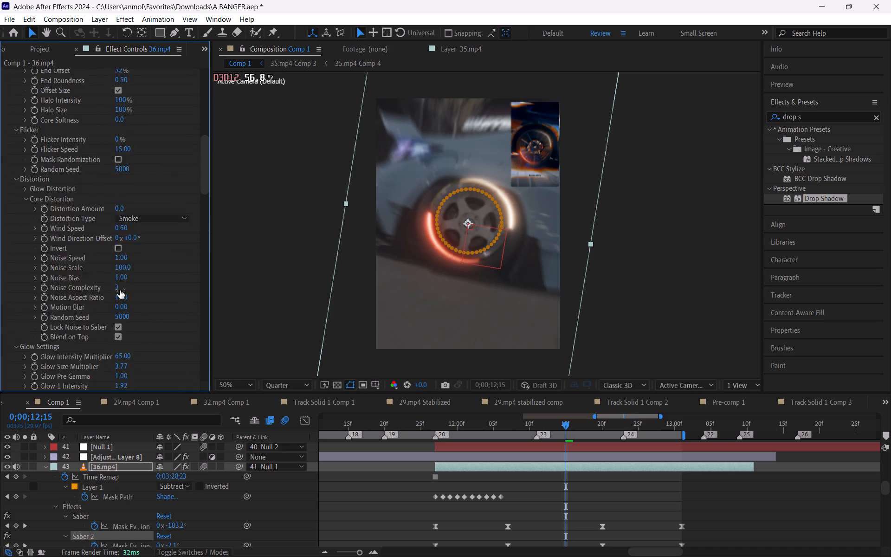
scroll(120, 290, "up", 8)
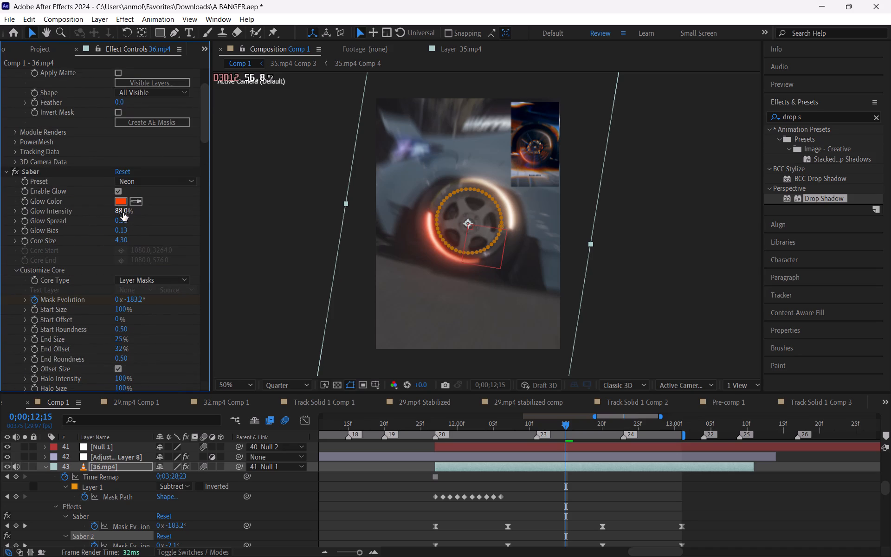
left_click_drag(123, 213, 139, 212)
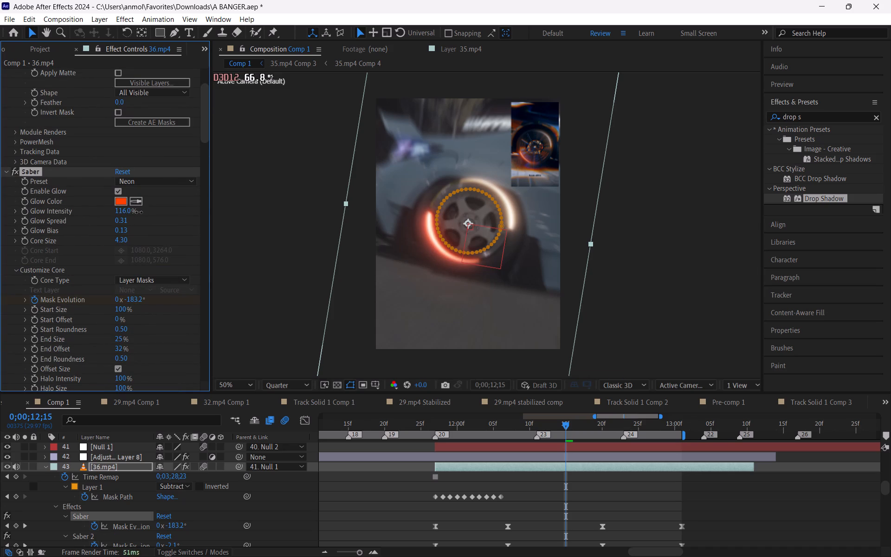
left_click_drag(139, 212, 140, 212)
left_click_drag(140, 212, 140, 215)
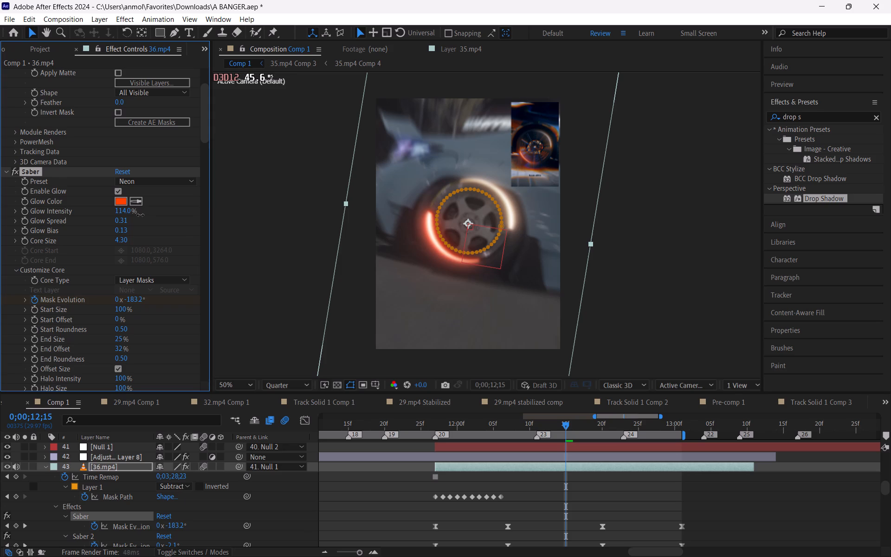
left_click_drag(140, 215, 138, 216)
left_click_drag(138, 216, 141, 214)
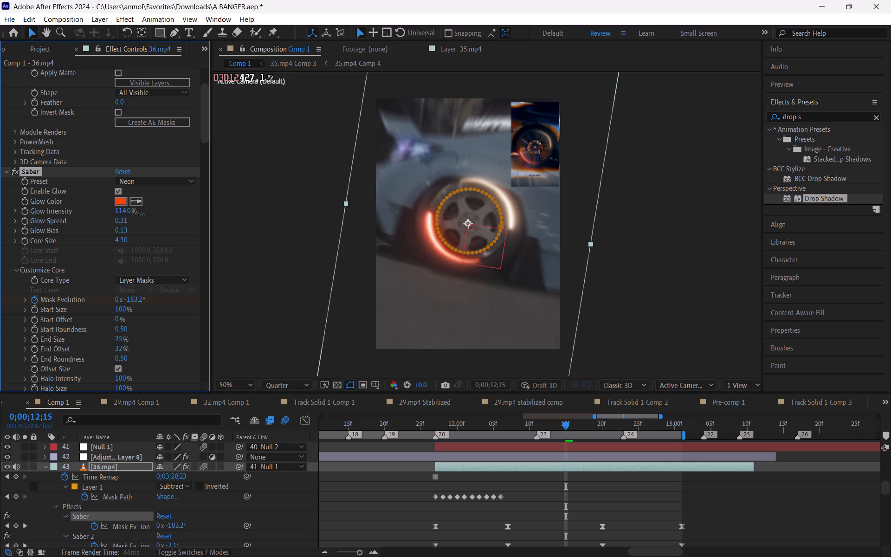
left_click_drag(141, 214, 142, 214)
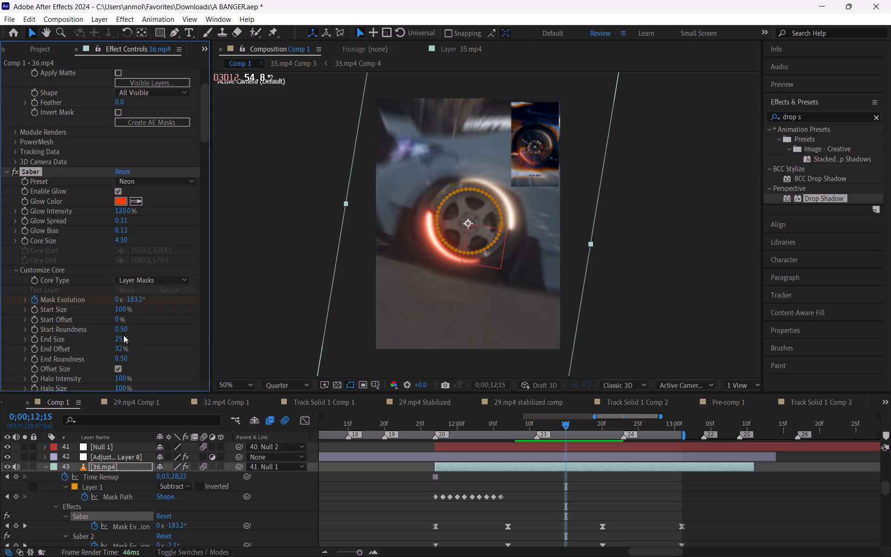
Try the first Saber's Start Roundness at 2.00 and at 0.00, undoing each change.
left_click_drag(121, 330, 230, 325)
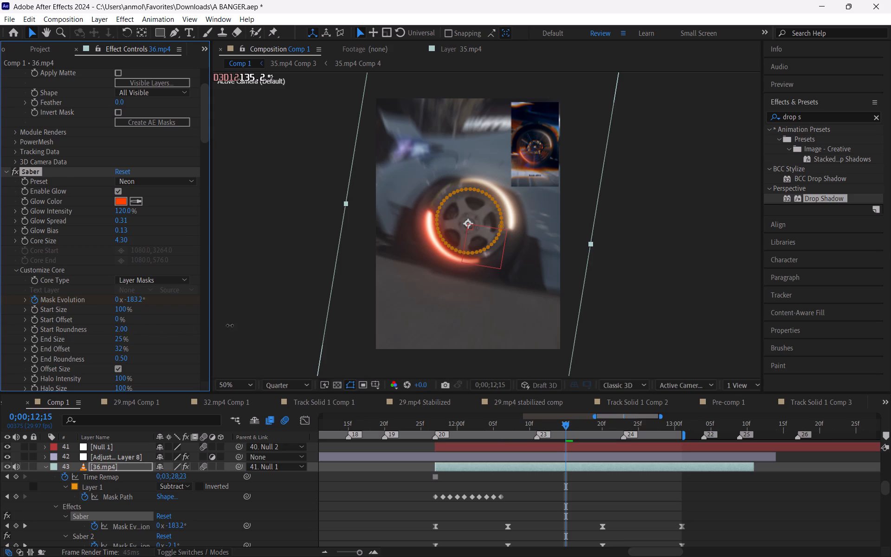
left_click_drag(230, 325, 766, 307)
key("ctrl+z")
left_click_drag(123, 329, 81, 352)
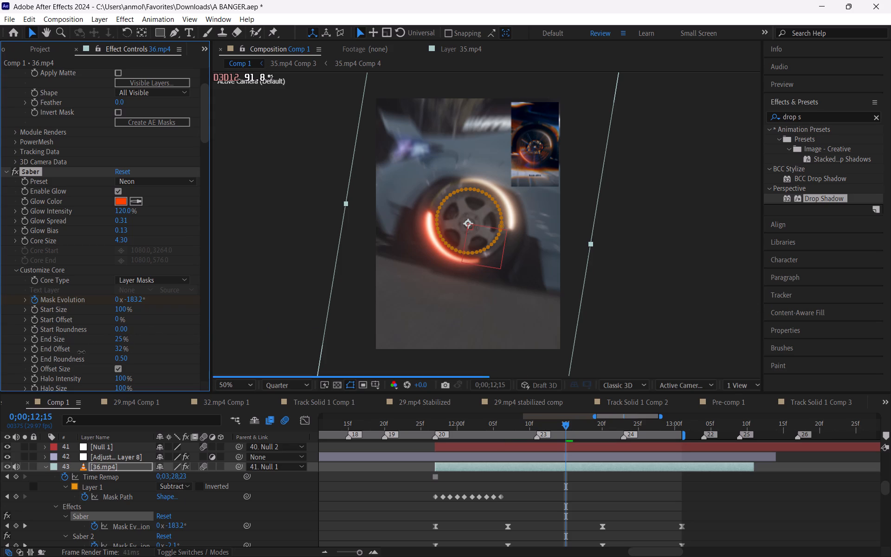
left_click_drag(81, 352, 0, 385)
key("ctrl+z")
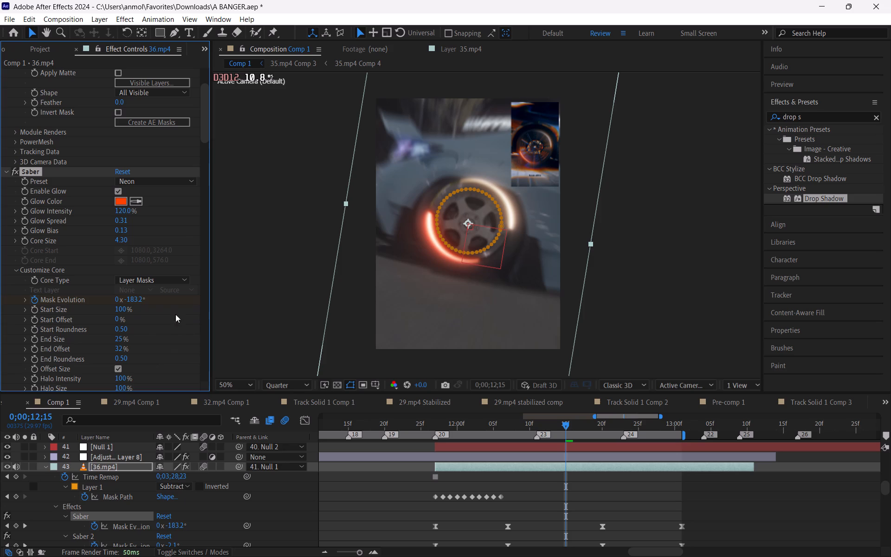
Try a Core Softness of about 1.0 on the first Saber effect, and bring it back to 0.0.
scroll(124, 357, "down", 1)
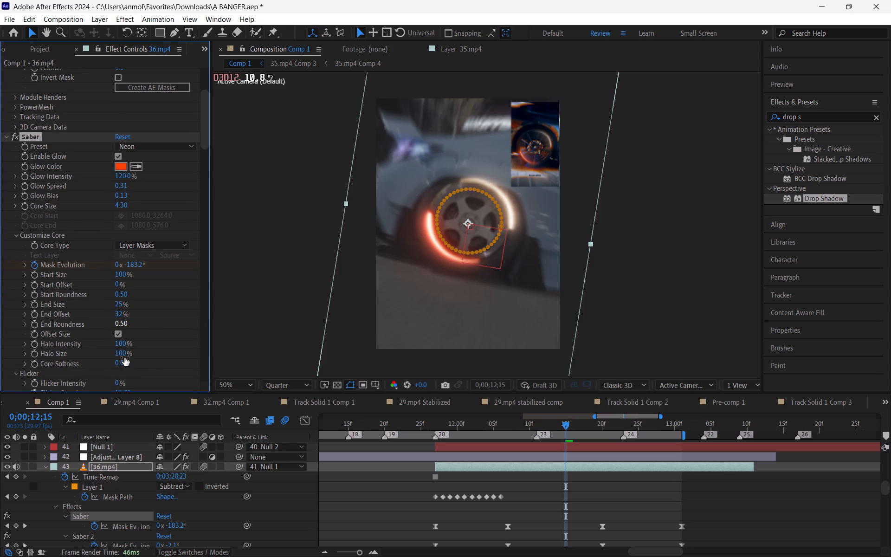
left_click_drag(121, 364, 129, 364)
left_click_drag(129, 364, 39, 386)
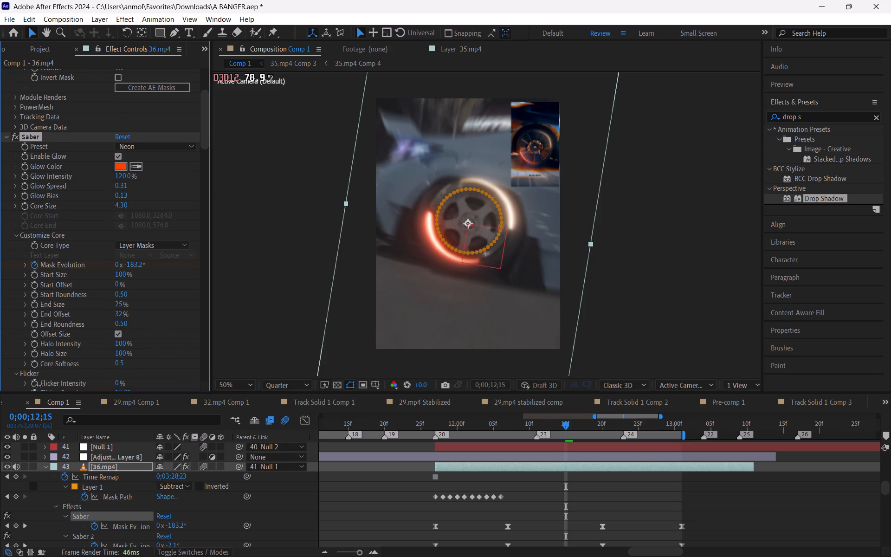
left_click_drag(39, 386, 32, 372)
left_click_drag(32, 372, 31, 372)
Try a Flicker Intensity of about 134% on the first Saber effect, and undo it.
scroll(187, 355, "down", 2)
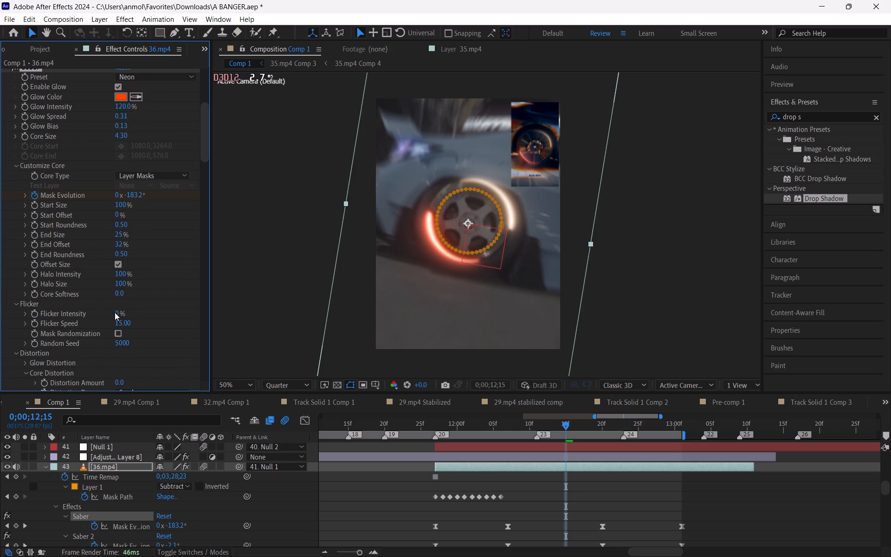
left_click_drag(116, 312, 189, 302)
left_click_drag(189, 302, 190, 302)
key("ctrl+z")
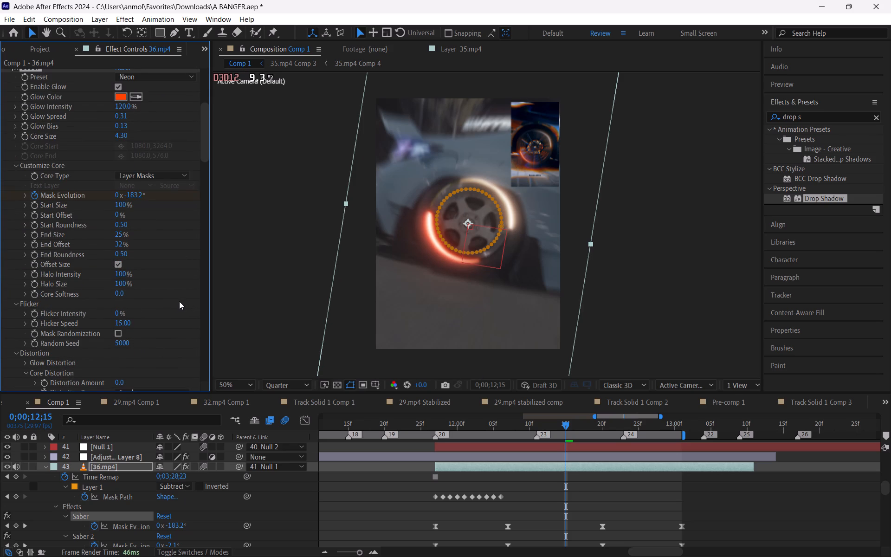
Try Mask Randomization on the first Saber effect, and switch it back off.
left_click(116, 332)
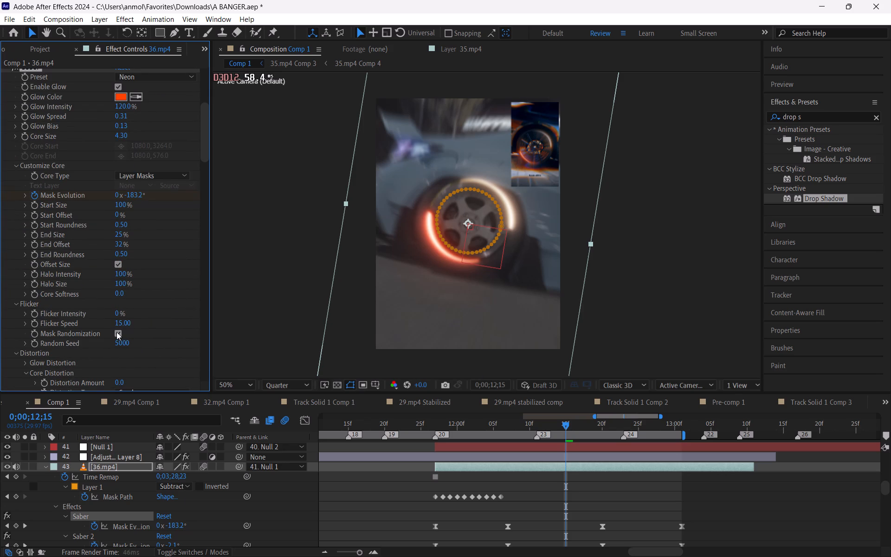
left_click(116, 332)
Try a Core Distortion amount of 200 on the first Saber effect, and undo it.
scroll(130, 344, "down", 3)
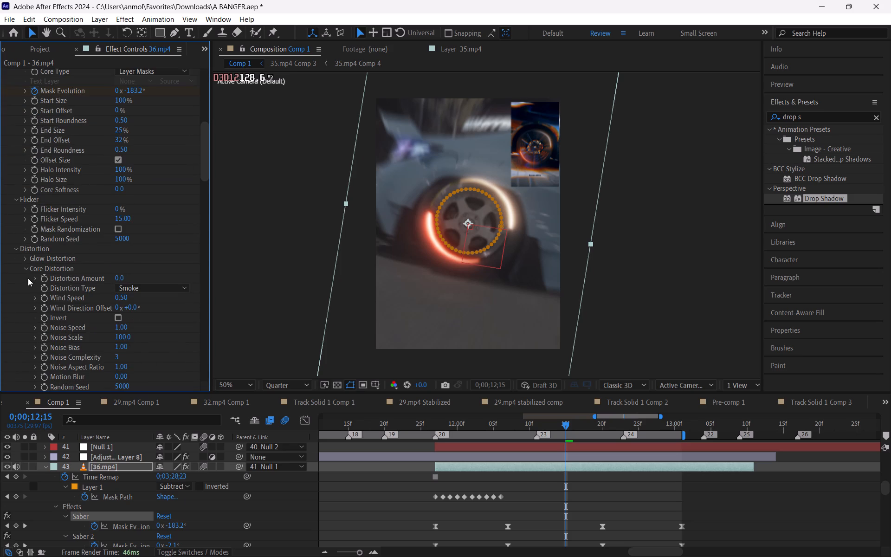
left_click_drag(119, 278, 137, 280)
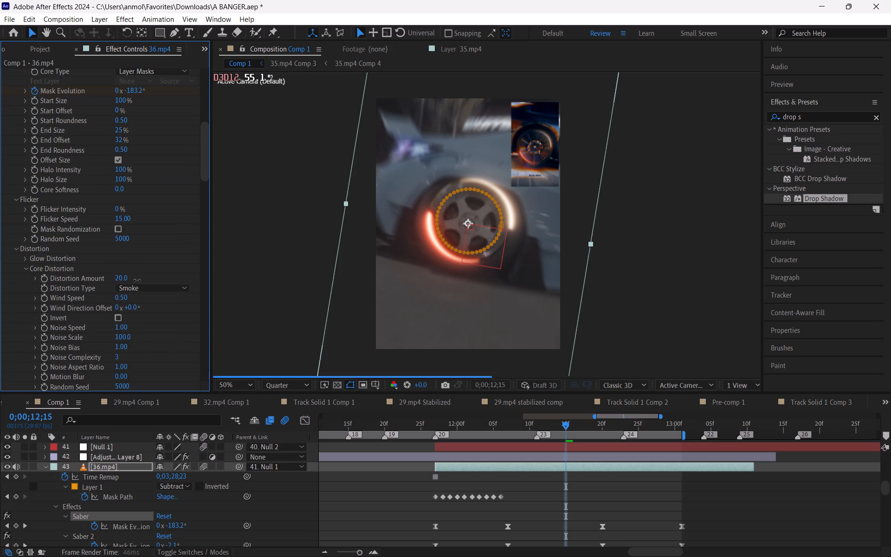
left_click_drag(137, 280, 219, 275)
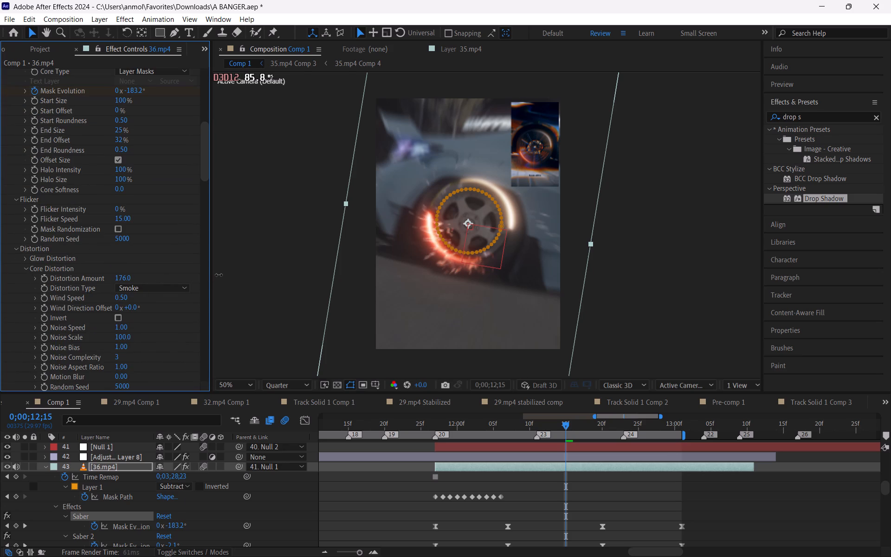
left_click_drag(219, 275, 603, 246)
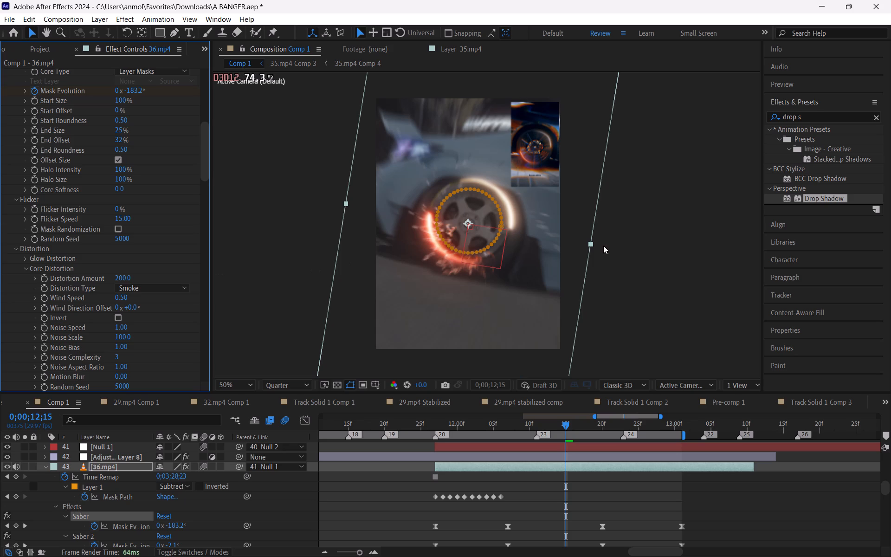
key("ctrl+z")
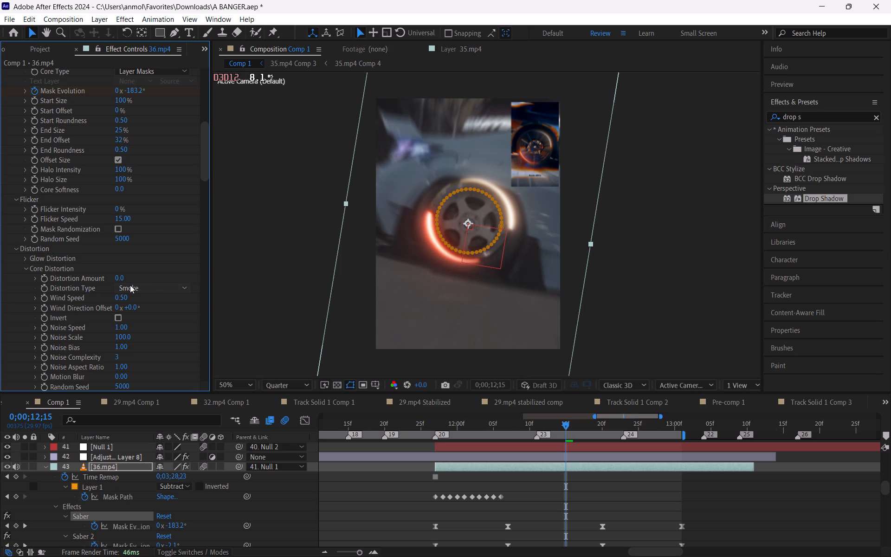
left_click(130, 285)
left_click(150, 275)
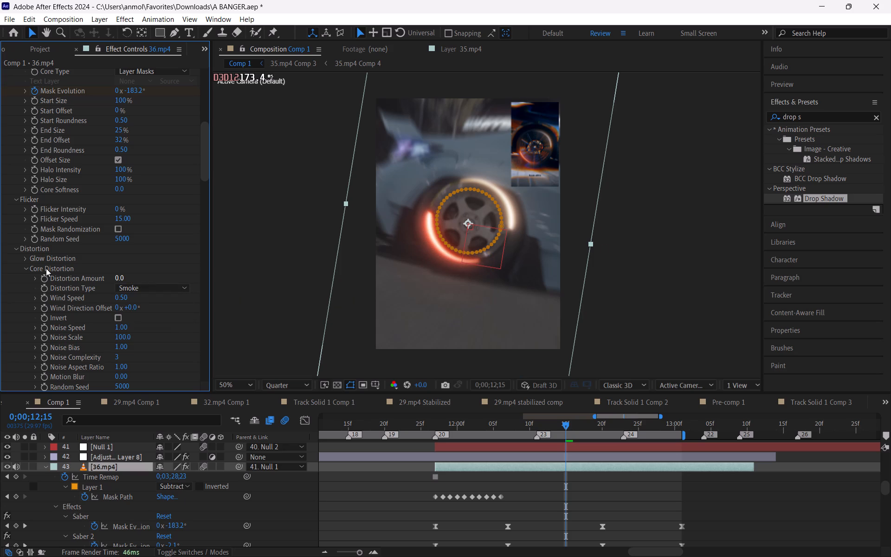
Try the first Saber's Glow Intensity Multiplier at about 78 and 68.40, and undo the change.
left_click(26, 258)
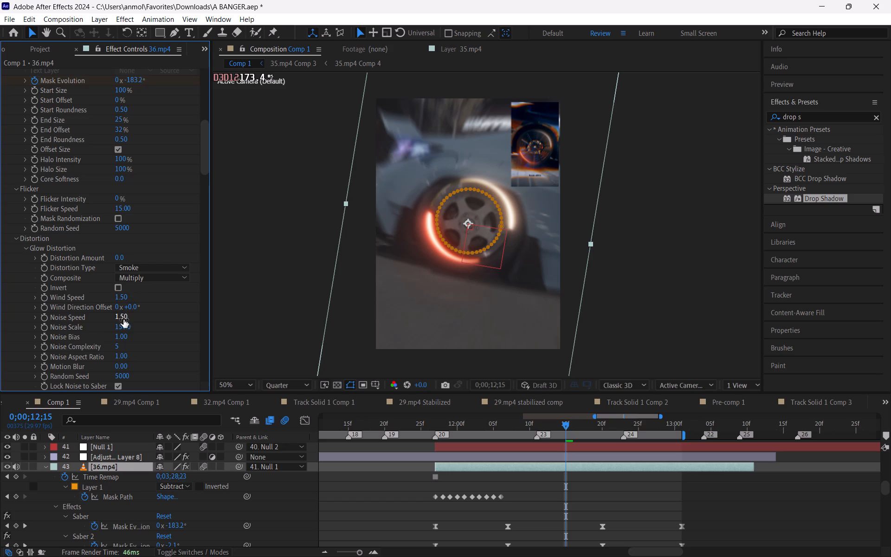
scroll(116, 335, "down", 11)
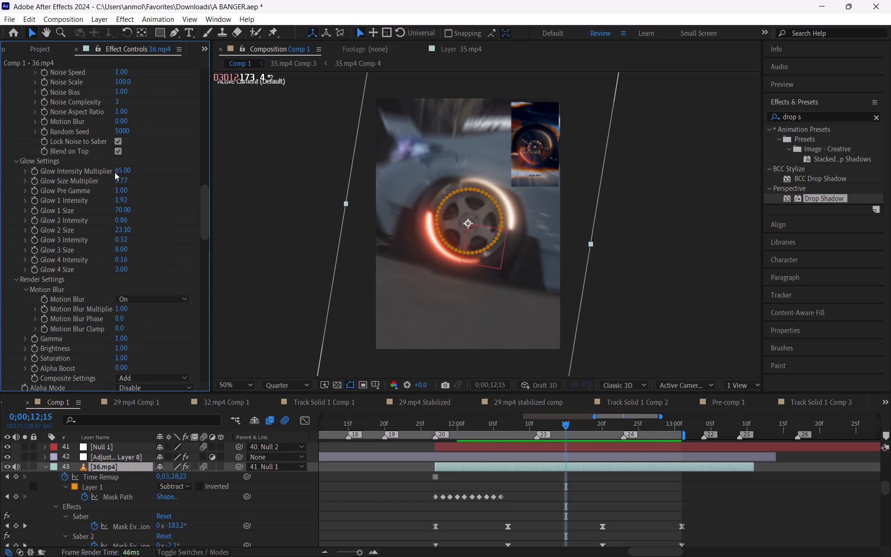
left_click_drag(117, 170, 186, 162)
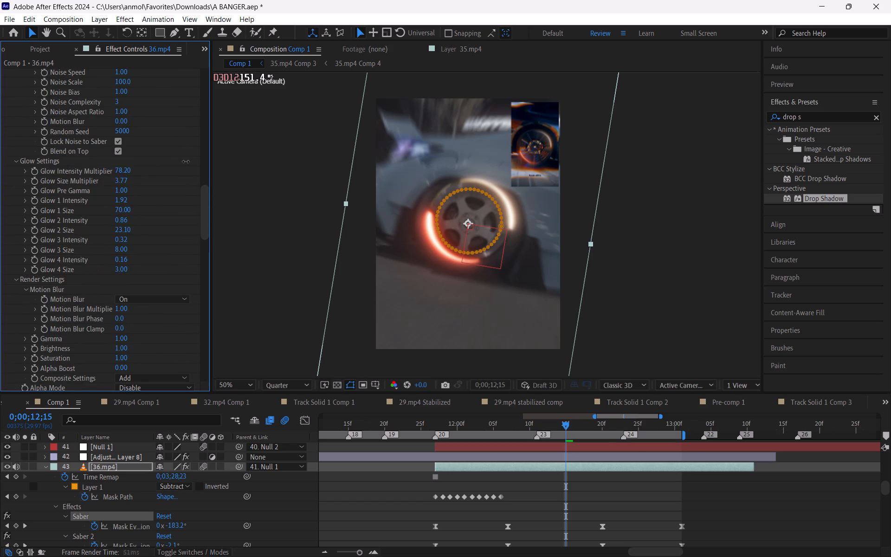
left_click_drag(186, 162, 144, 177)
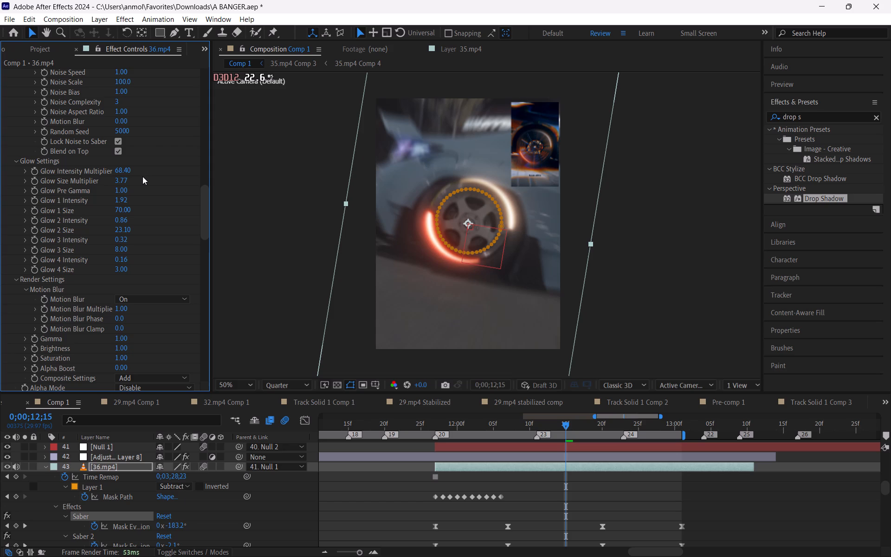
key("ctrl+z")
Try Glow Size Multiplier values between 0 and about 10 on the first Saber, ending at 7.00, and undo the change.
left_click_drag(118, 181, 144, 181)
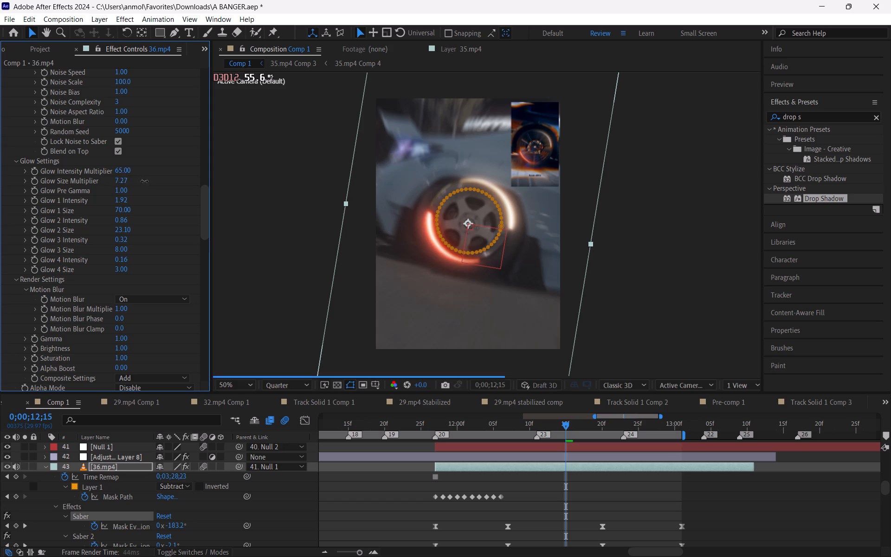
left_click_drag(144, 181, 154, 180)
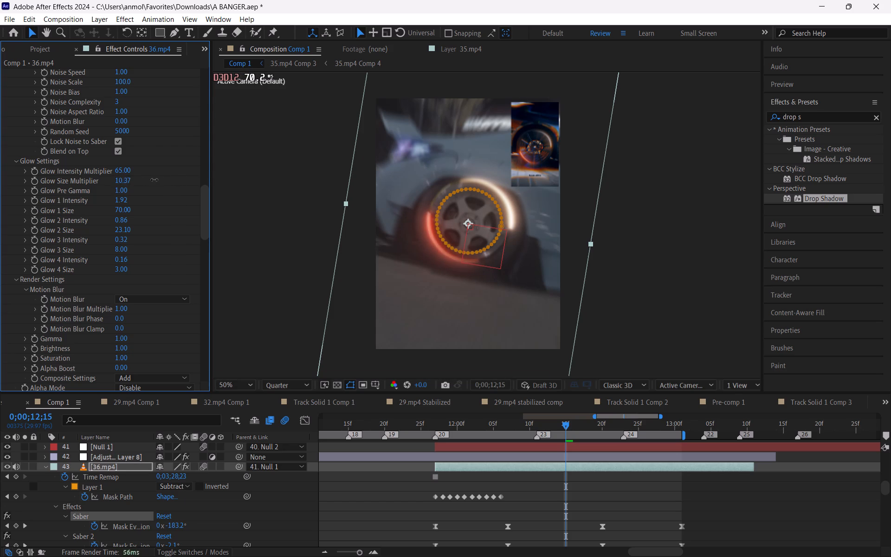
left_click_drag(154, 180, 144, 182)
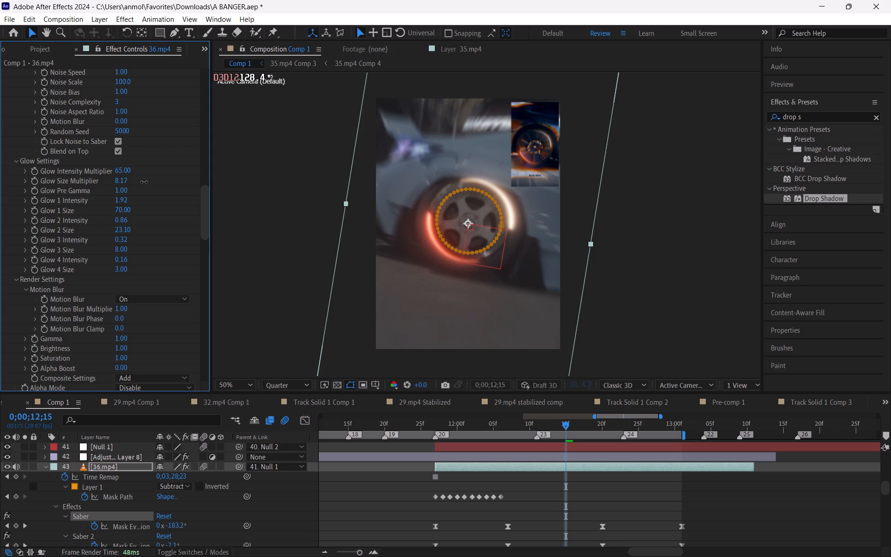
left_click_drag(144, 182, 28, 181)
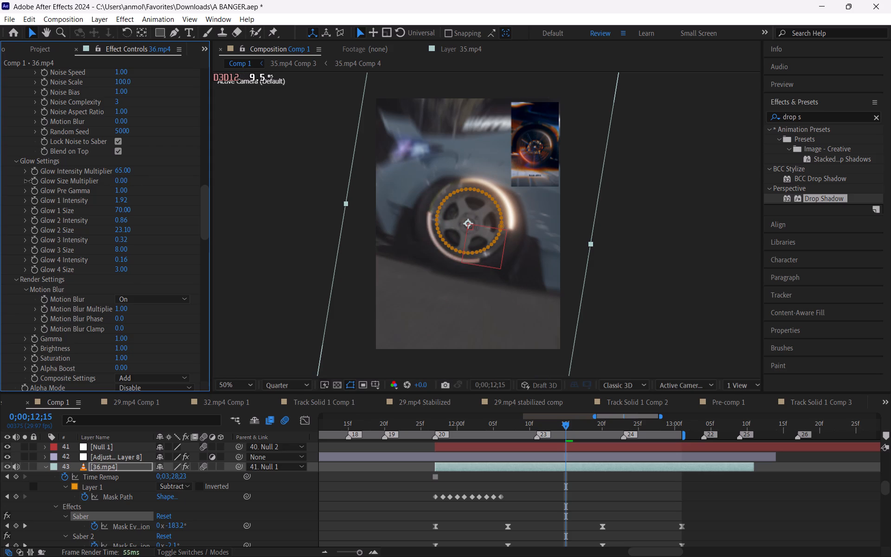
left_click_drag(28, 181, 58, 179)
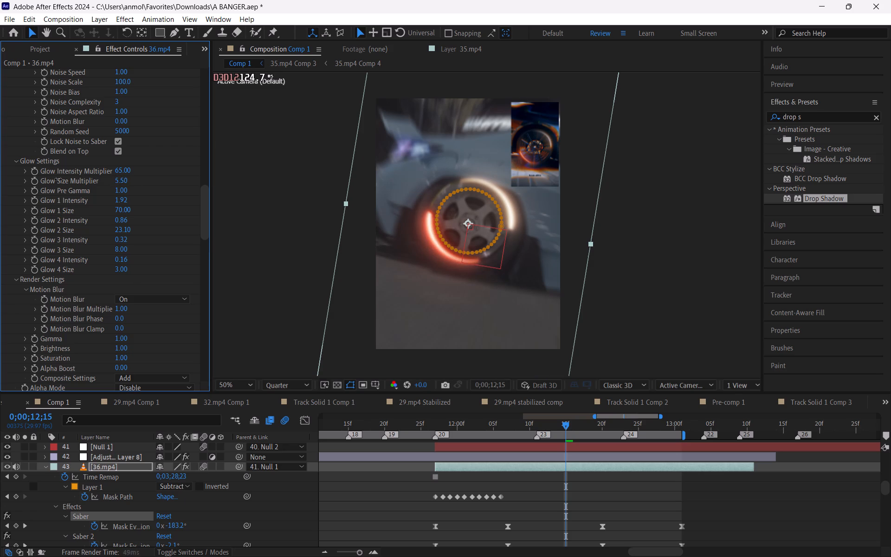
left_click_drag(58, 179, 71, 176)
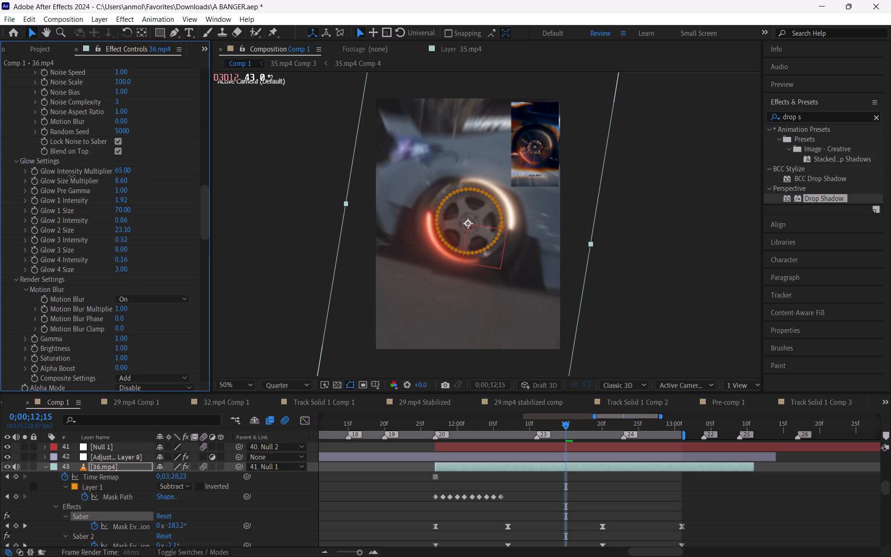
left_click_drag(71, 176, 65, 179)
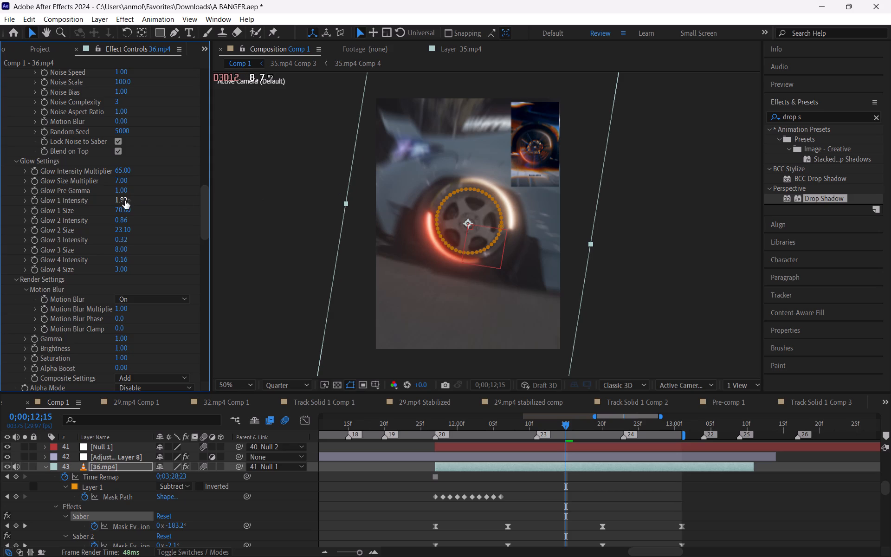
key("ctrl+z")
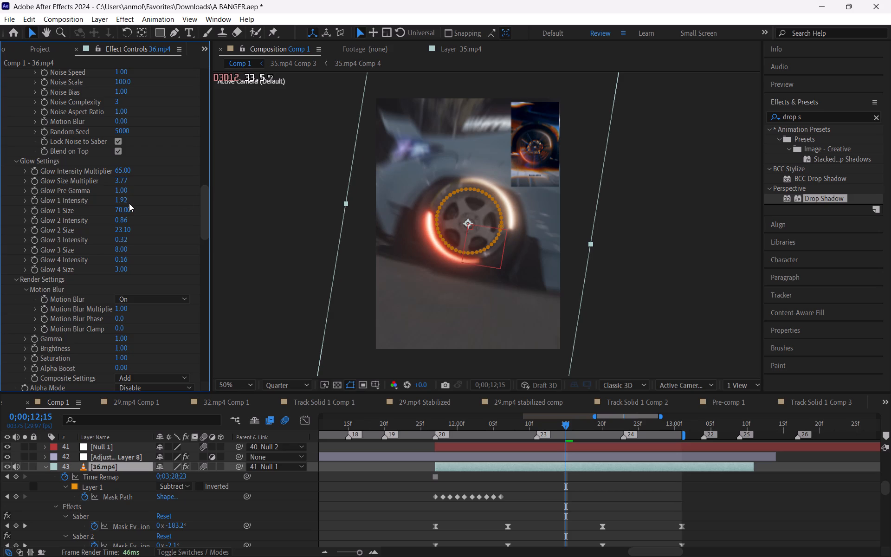
Set the Glow Size Multiplier of the first, orange-red Saber effect on 36.mp4 to 6.47.
left_click_drag(121, 179, 113, 184)
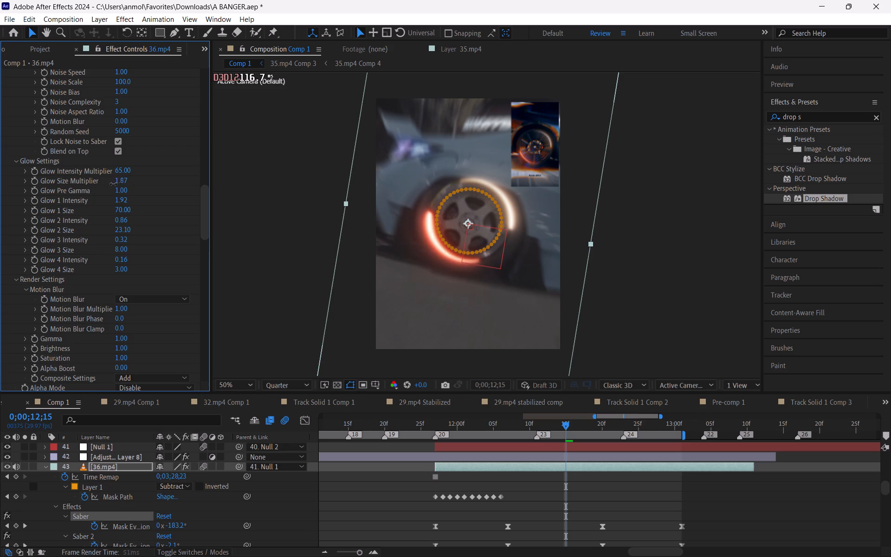
left_click_drag(113, 184, 117, 186)
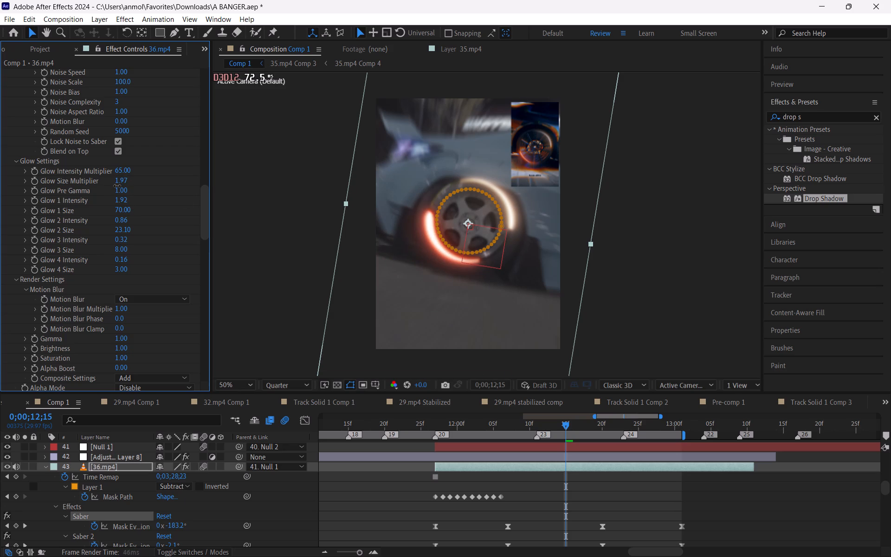
left_click_drag(117, 186, 109, 187)
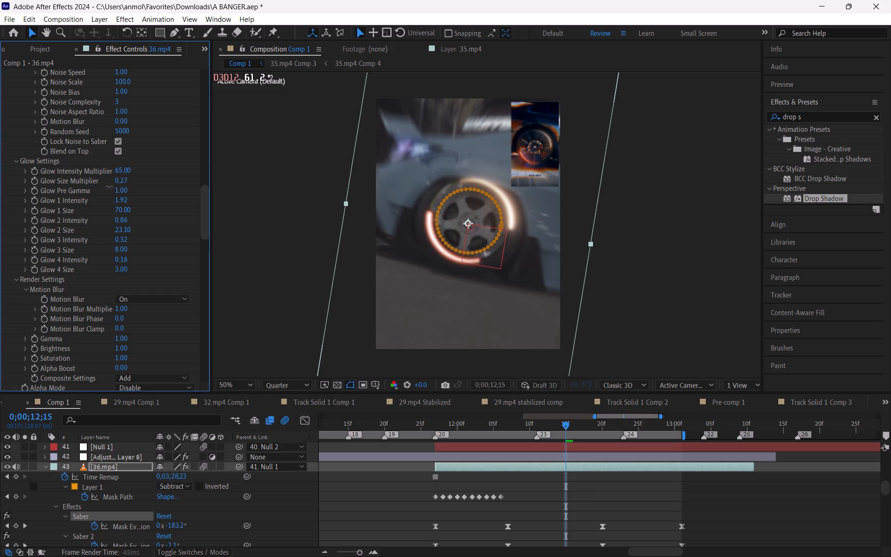
left_click_drag(109, 187, 130, 186)
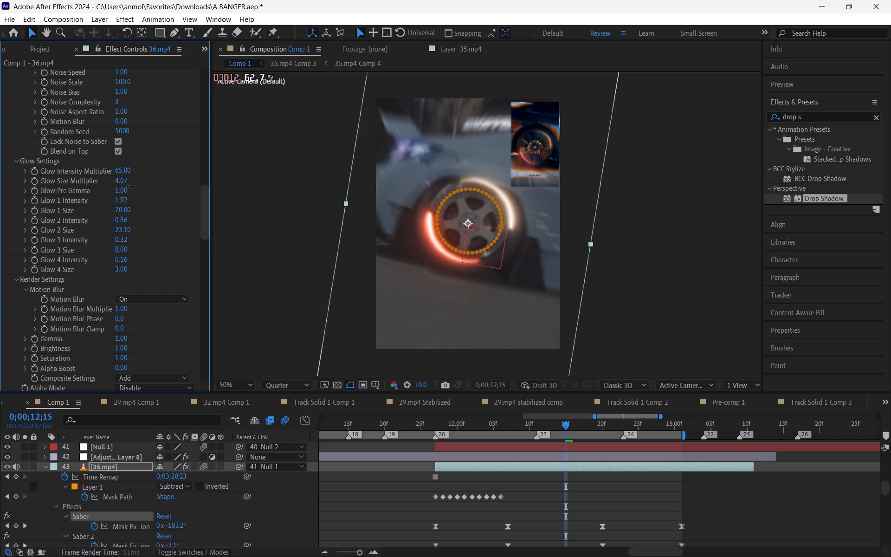
left_click_drag(130, 186, 135, 183)
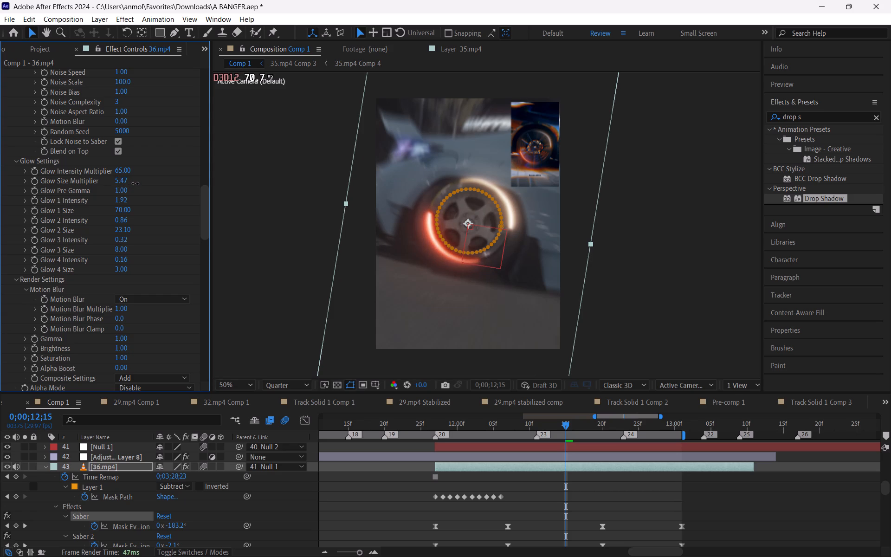
left_click_drag(135, 183, 142, 181)
left_click_drag(142, 181, 143, 184)
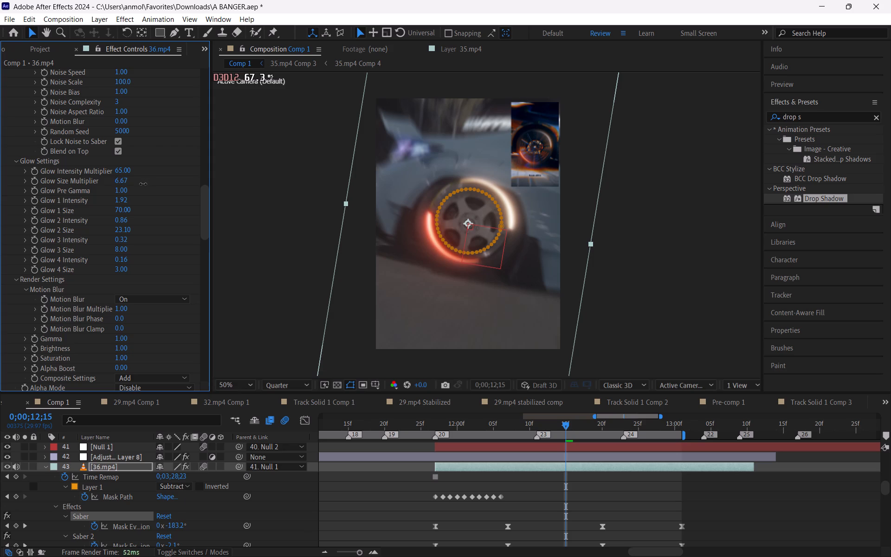
left_click_drag(143, 184, 142, 185)
Copy the first Saber's Glow Size Multiplier of 6.47 to the same setting of the Saber 2 effect.
left_click(118, 179)
key("ctrl+c")
key("ctrl+c")
key("ctrl+c")
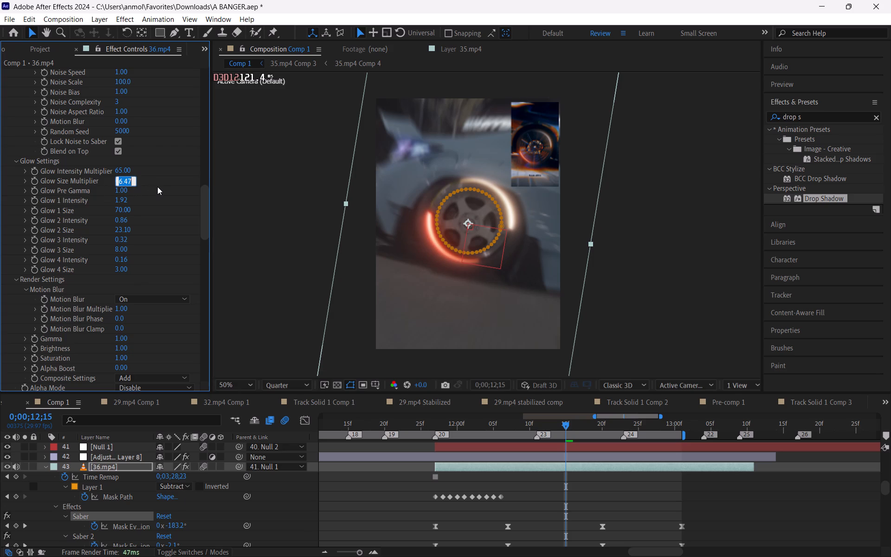
left_click(157, 186)
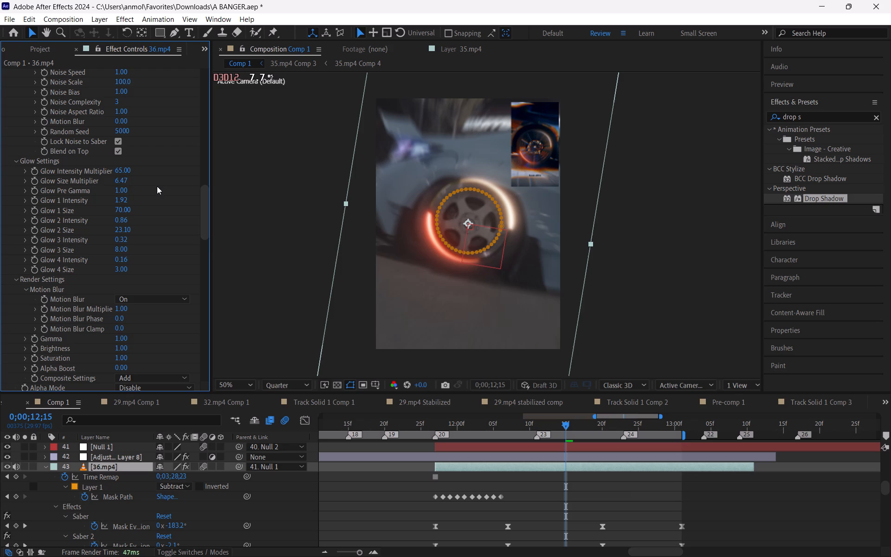
scroll(157, 186, "up", 16)
scroll(156, 186, "up", 7)
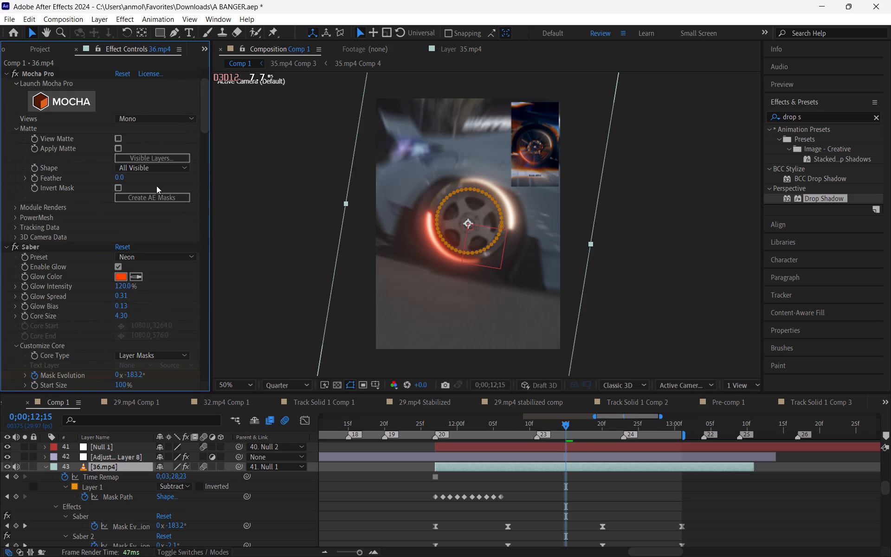
scroll(156, 186, "down", 20)
scroll(156, 186, "down", 12)
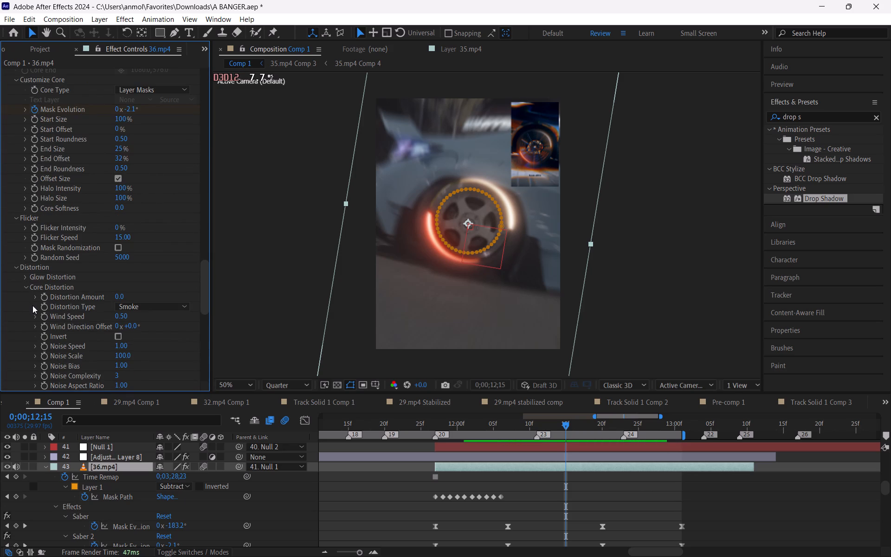
scroll(32, 306, "down", 8)
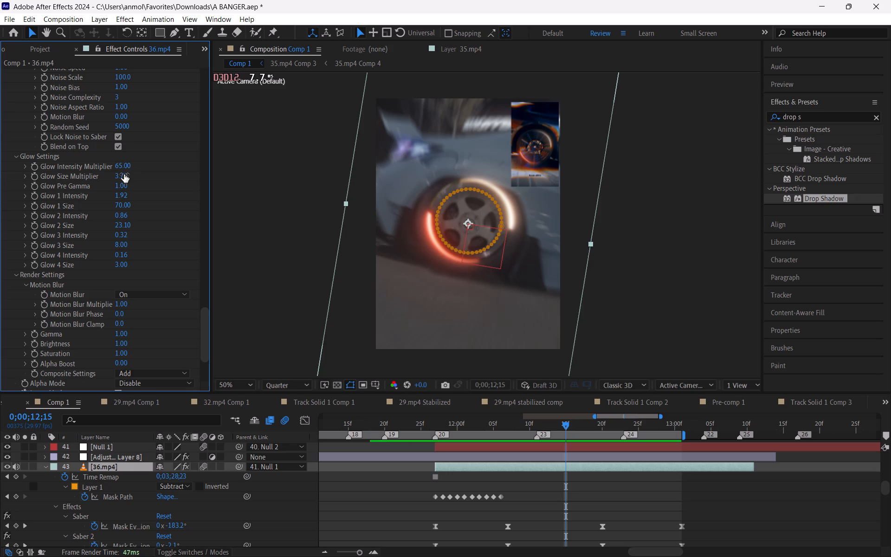
left_click(123, 175)
key("ctrl+v")
left_click(151, 200)
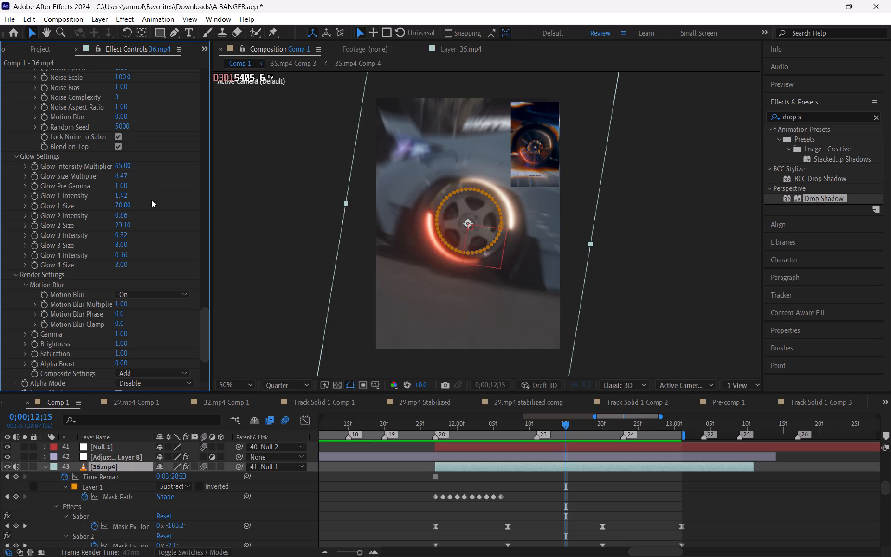
scroll(142, 219, "up", 7)
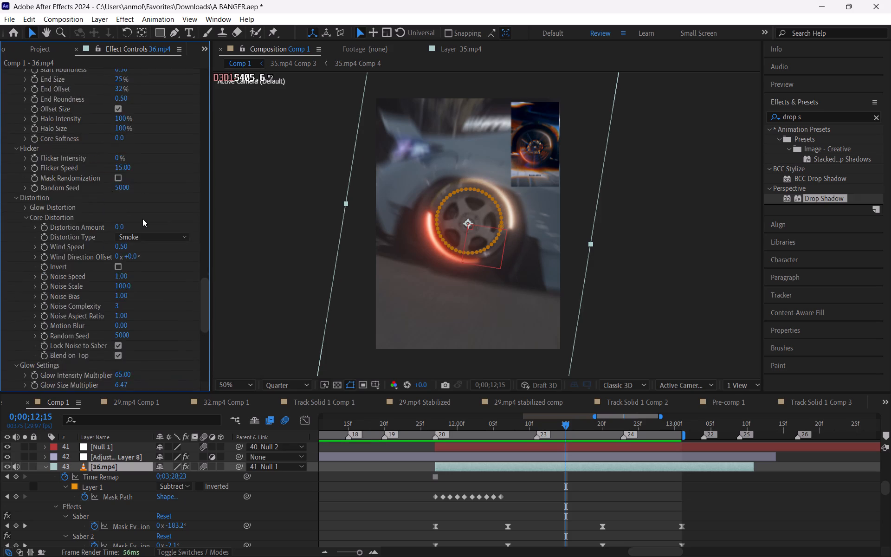
Lower the Glow Intensity of the Saber 2 effect on 36.mp4 to about 101%.
scroll(142, 219, "up", 6)
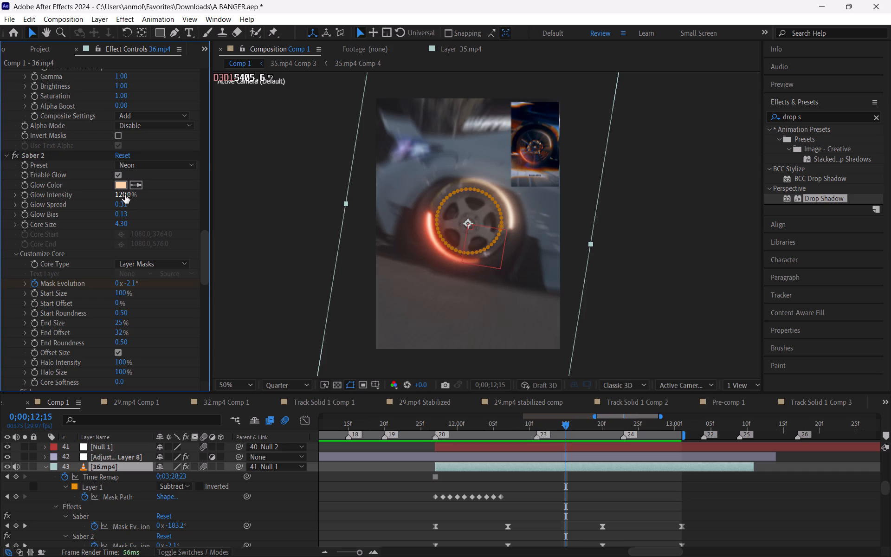
left_click_drag(124, 195, 115, 199)
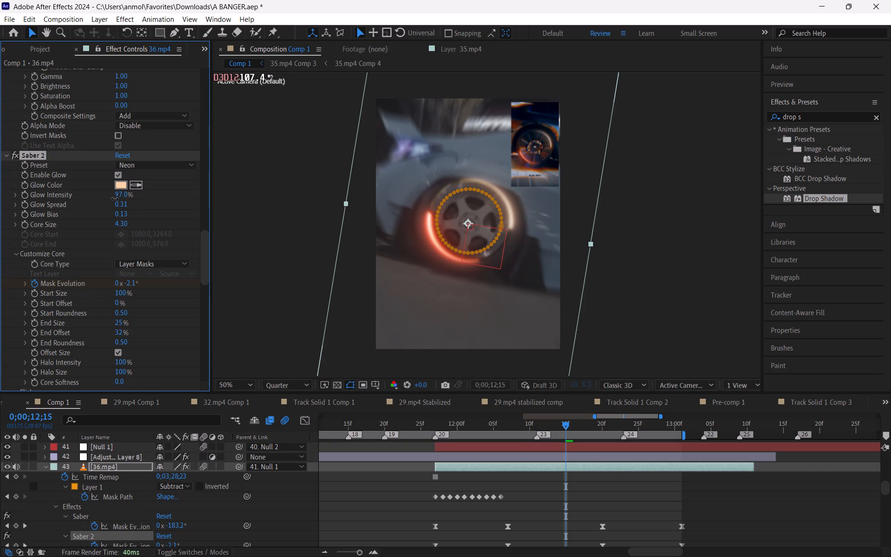
left_click_drag(115, 199, 117, 199)
left_click_drag(117, 199, 116, 199)
Lower the Glow Intensity of the first, orange-red Saber effect on 36.mp4 to 100%.
scroll(124, 218, "up", 5)
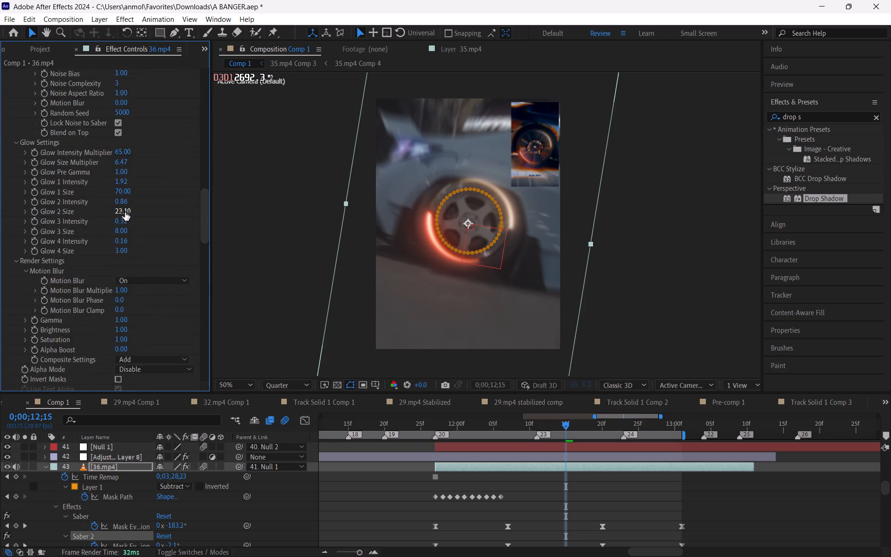
scroll(125, 212, "up", 19)
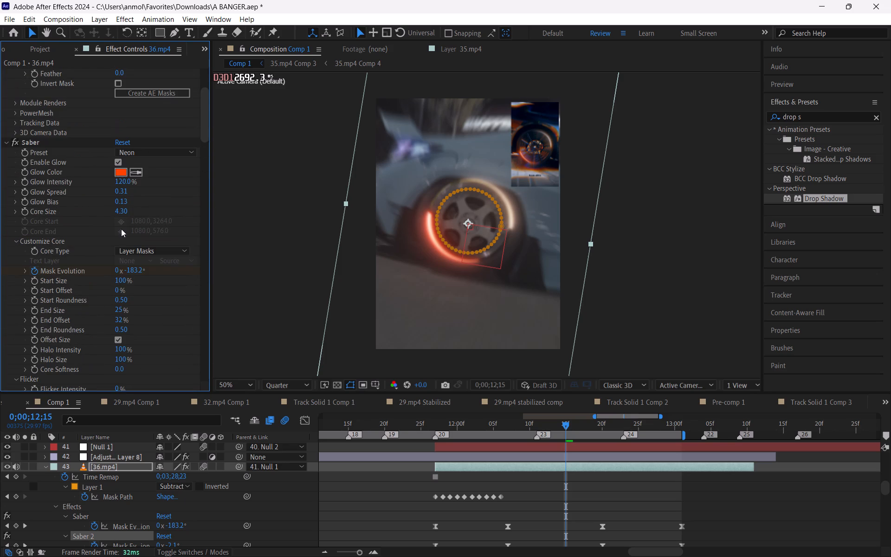
scroll(121, 223, "up", 1)
left_click_drag(120, 216, 117, 216)
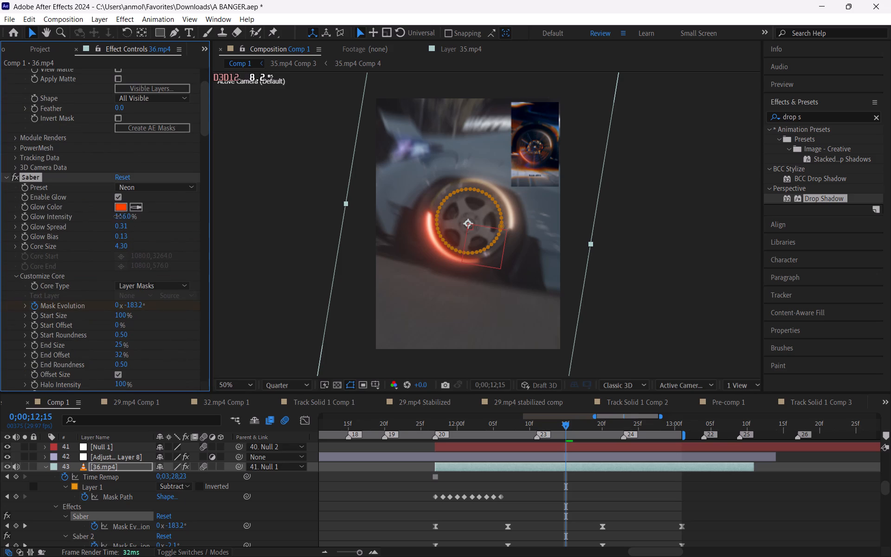
left_click_drag(117, 216, 111, 219)
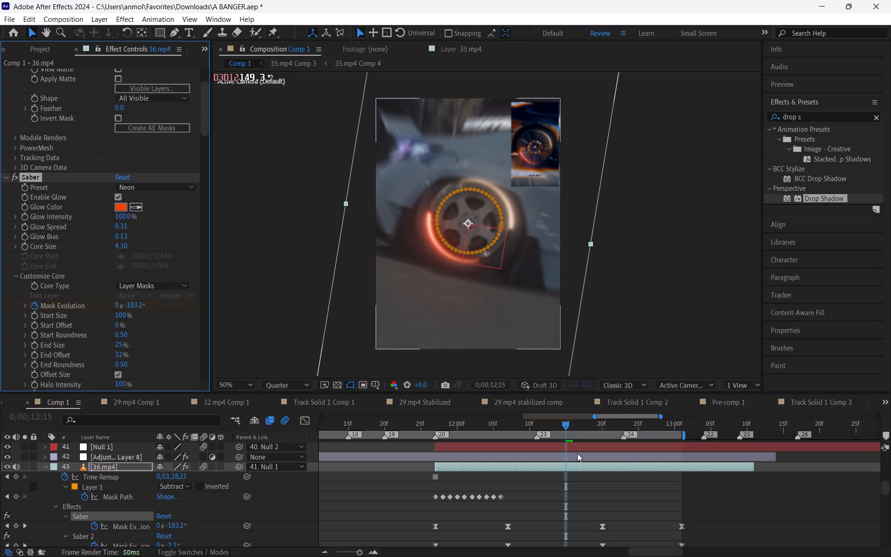
Preview Comp 1 from 0;00;12;15 to check the wheel glow in motion.
key("space")
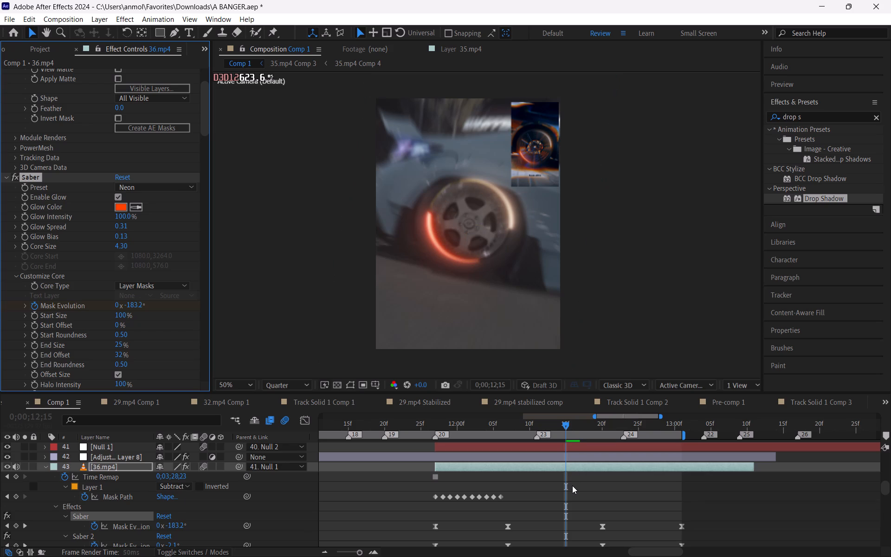
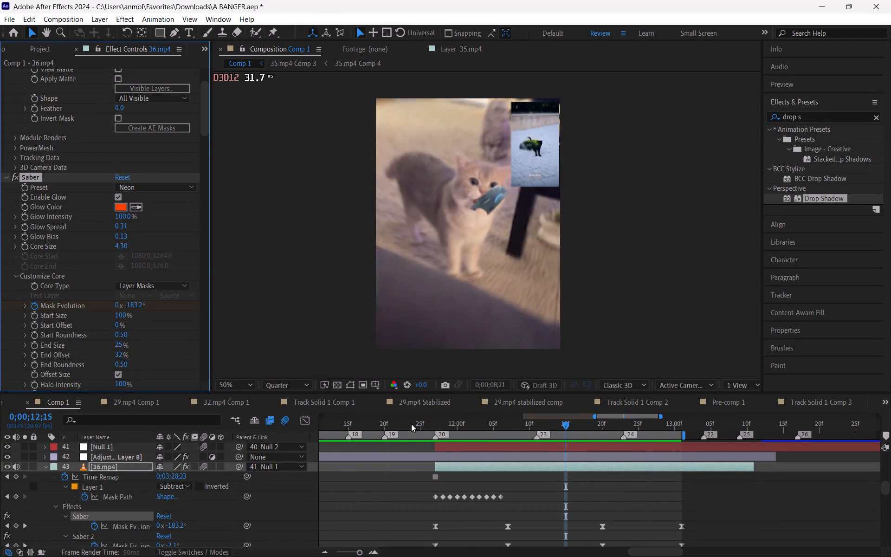
Scrub Comp 1 between 0;00;11;27 and 0;00;12;26 to examine the wheel's Saber glow against the inset reference.
left_click_drag(411, 424, 601, 476)
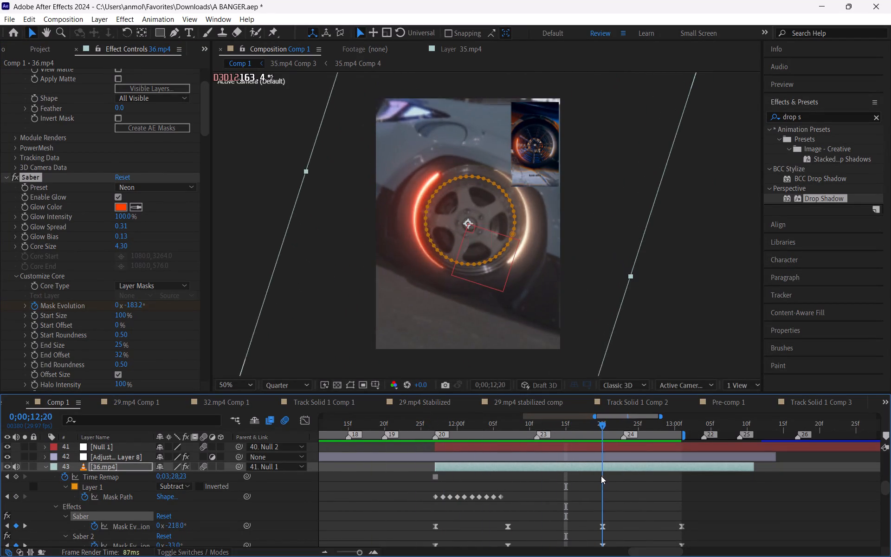
left_click_drag(601, 476, 607, 484)
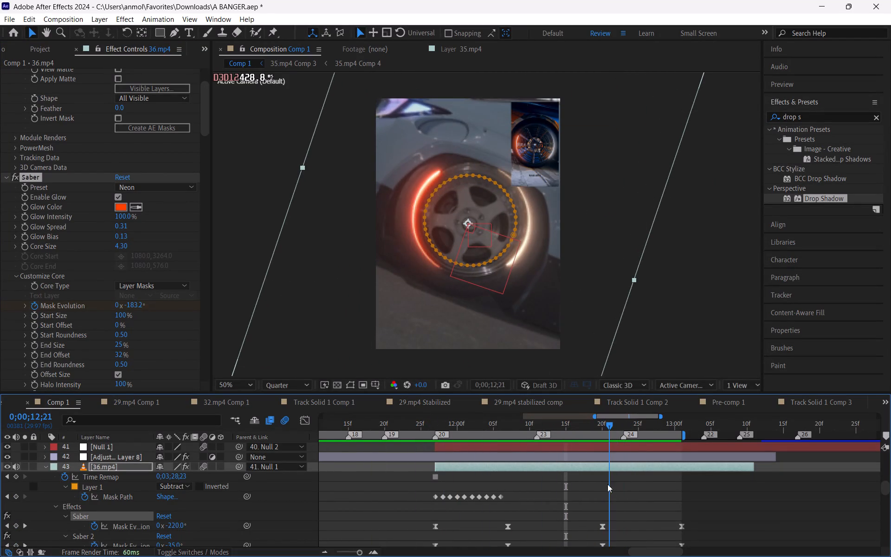
left_click_drag(607, 484, 644, 495)
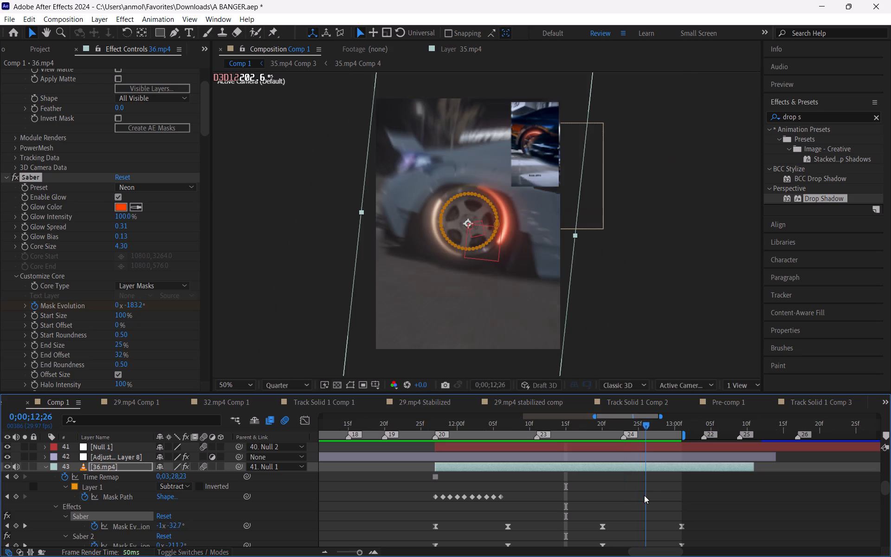
left_click_drag(644, 495, 545, 477)
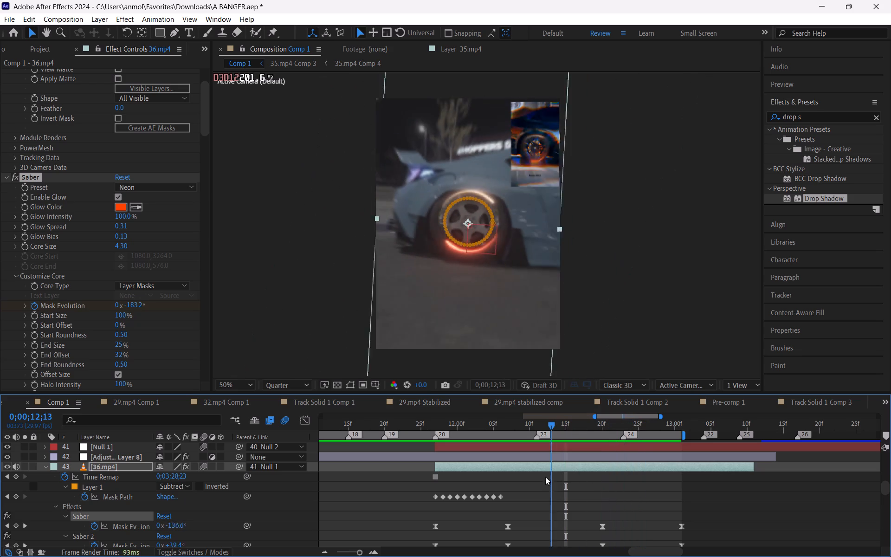
left_click_drag(545, 477, 548, 474)
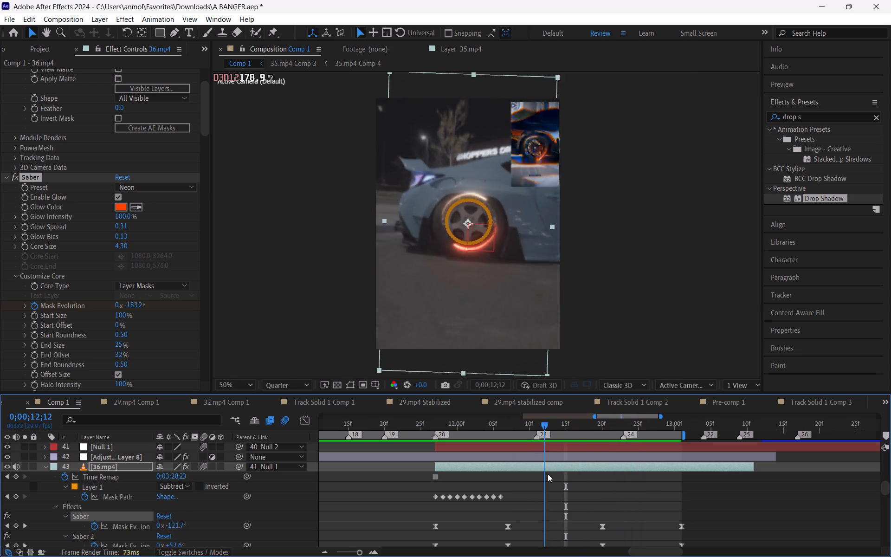
left_click_drag(548, 474, 497, 474)
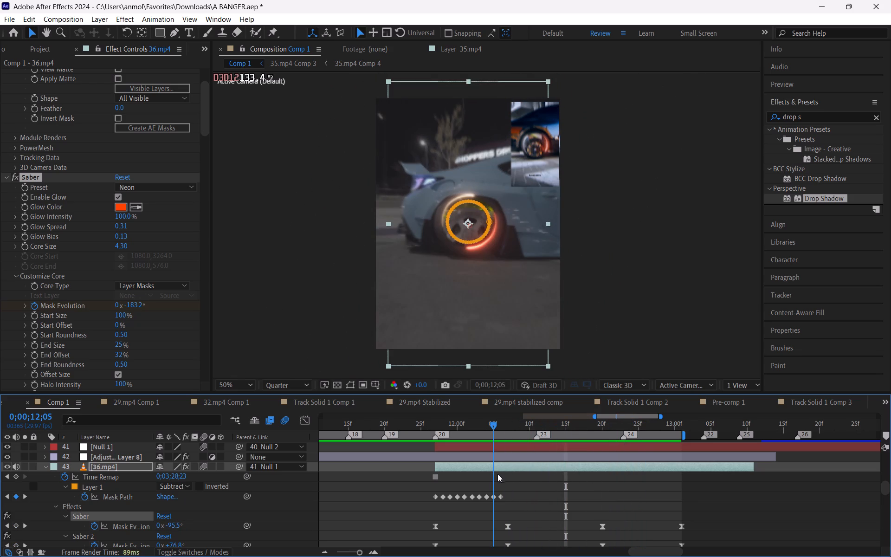
left_click_drag(497, 474, 577, 500)
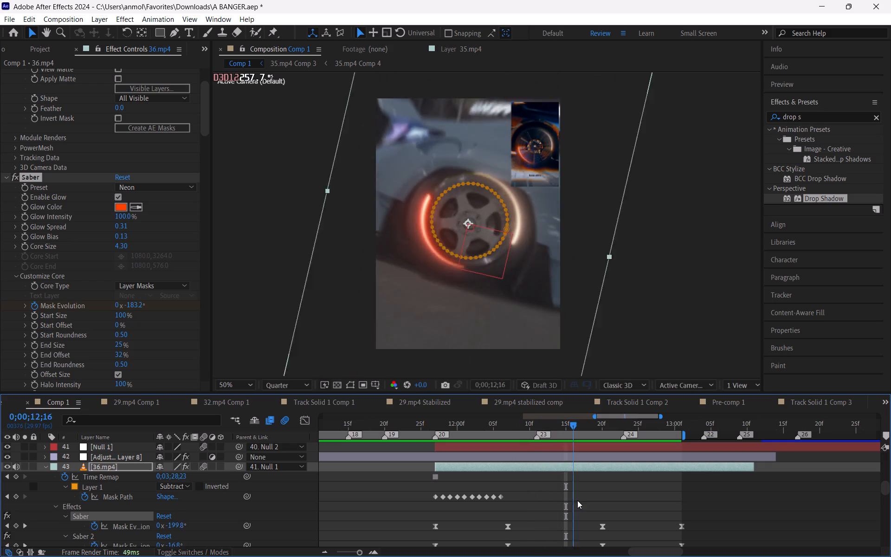
left_click_drag(577, 500, 616, 515)
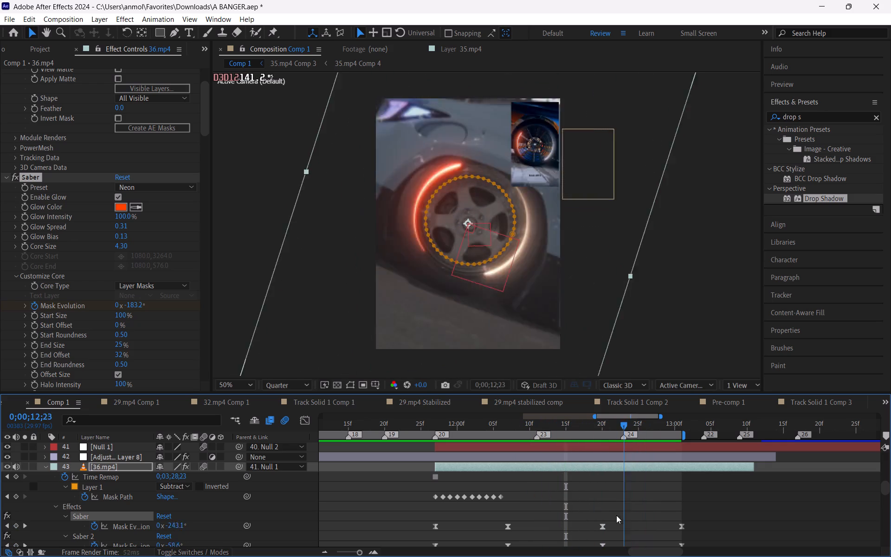
left_click_drag(616, 515, 434, 479)
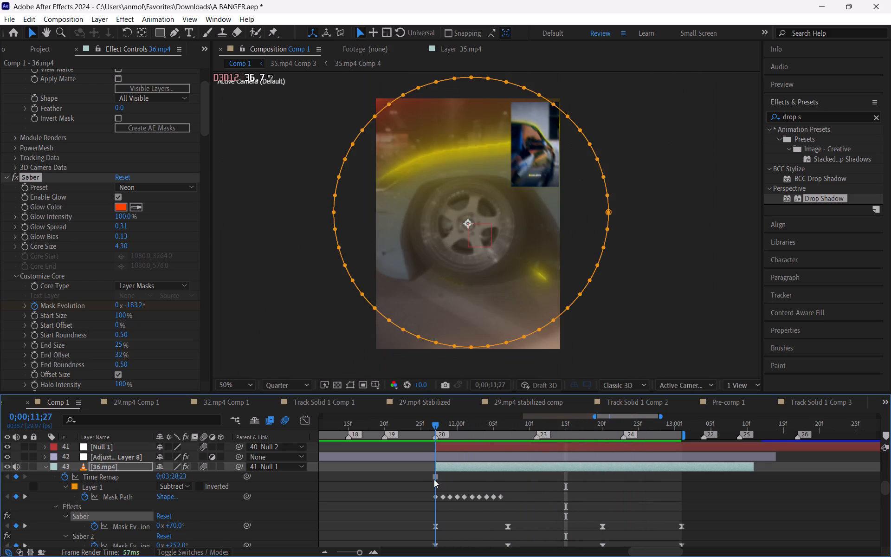
left_click_drag(434, 479, 458, 488)
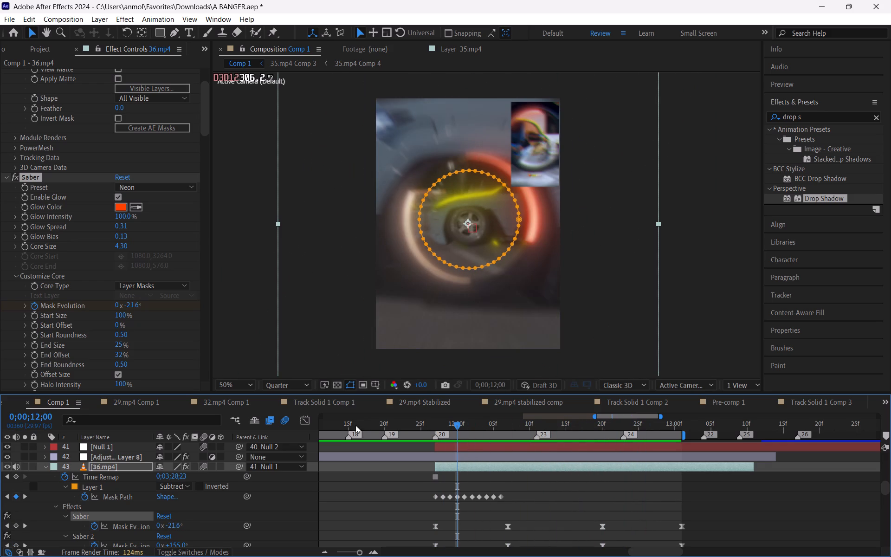
Collapse the expanded properties of the selected 36.mp4 layer in the Comp 1 timeline.
type("--")
key("minus")
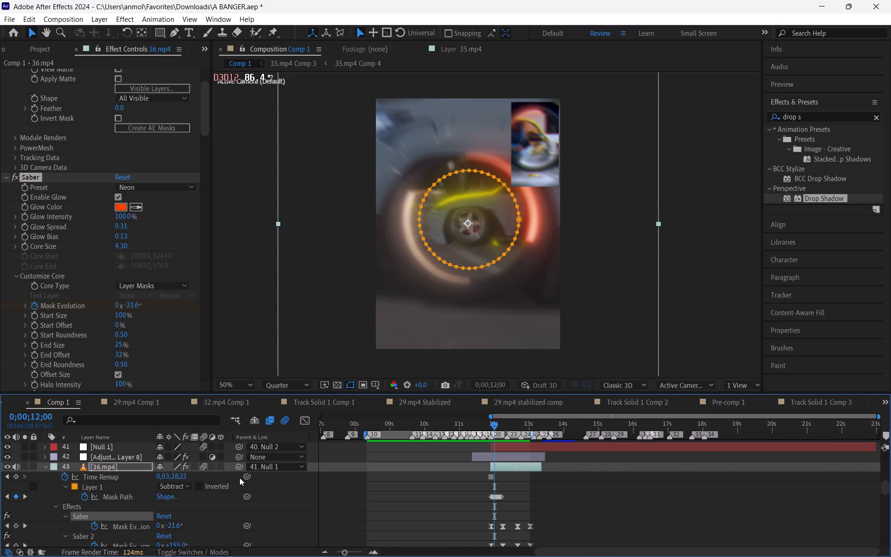
key("u")
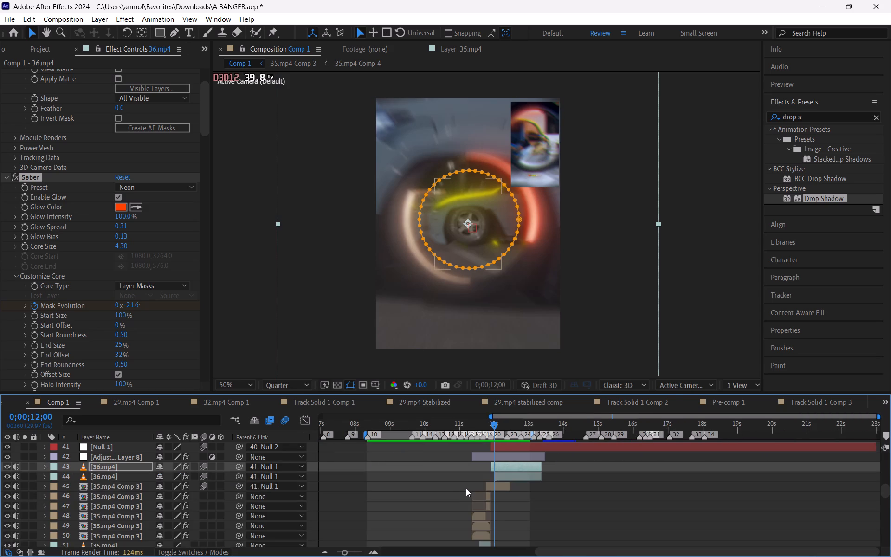
Scrub through the wheel shot to 0;00;12;22 and save the project.
left_click_drag(497, 424, 506, 427)
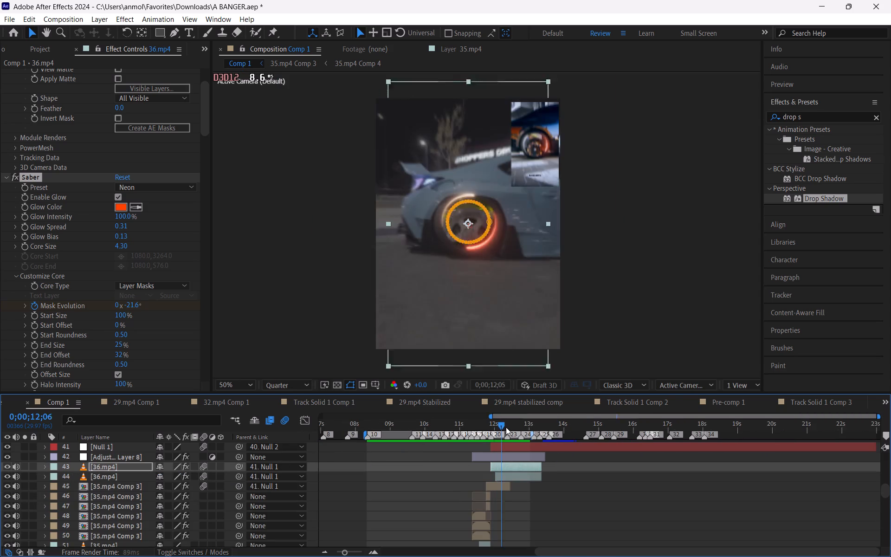
left_click_drag(506, 427, 523, 435)
key("ctrl+s")
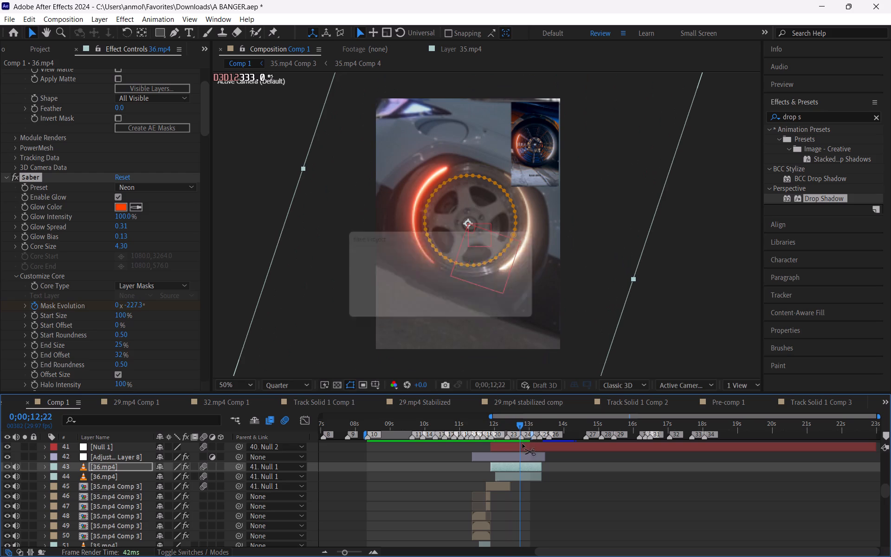